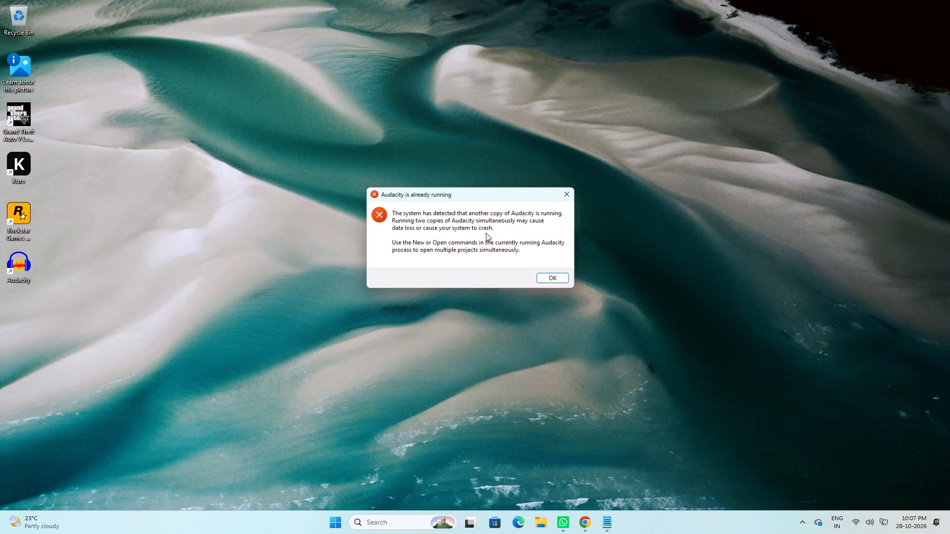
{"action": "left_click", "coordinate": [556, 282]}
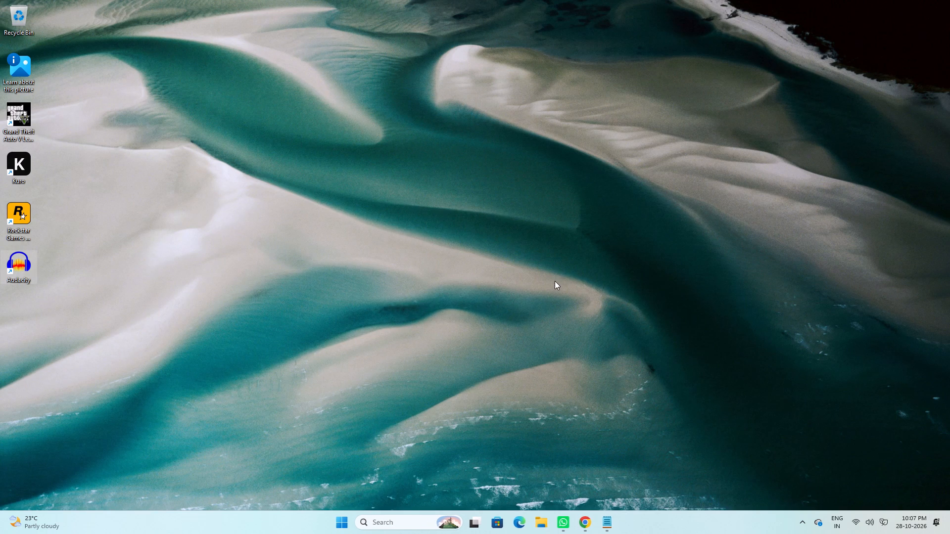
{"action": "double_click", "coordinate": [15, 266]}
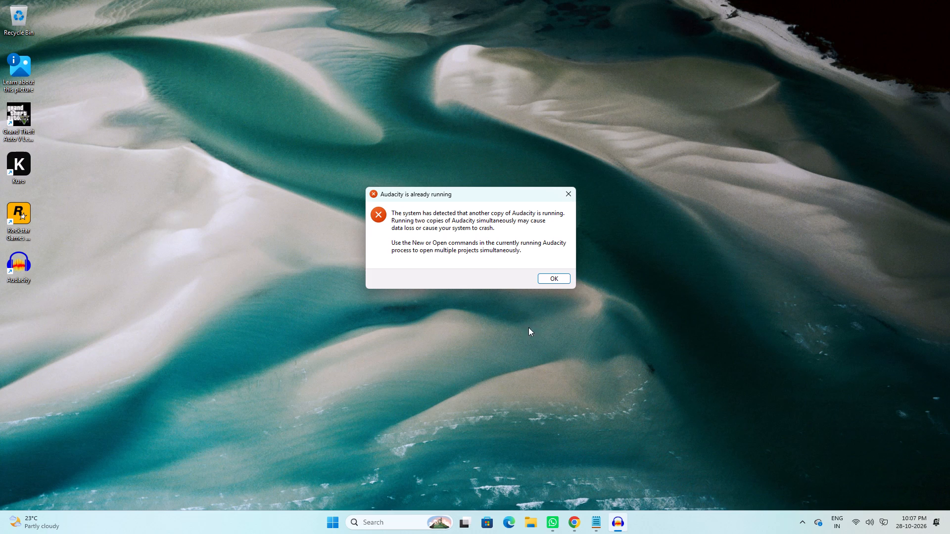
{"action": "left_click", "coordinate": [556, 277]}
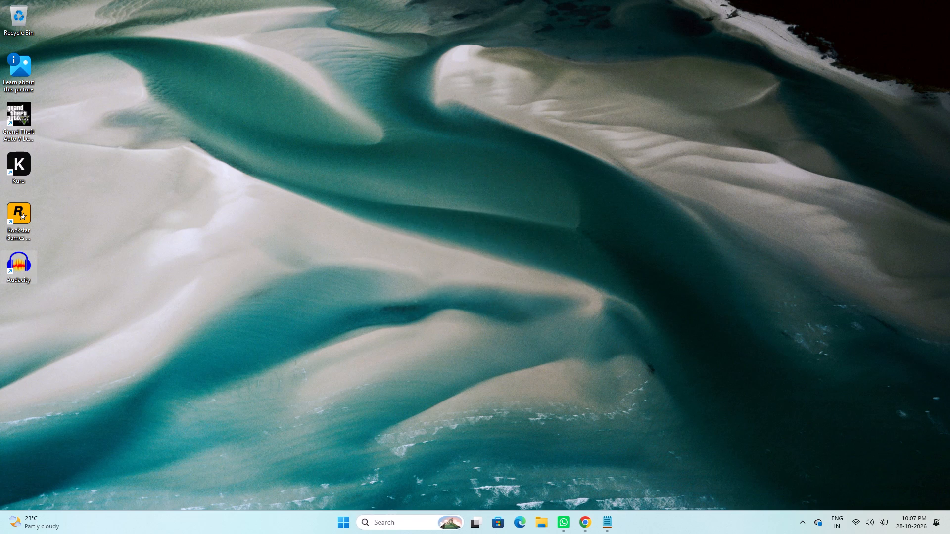
Search the system for "ta" and open Task Manager.
{"action": "left_click", "coordinate": [395, 519]}
{"action": "type", "text": "ta"}
{"action": "key", "text": "Return"}
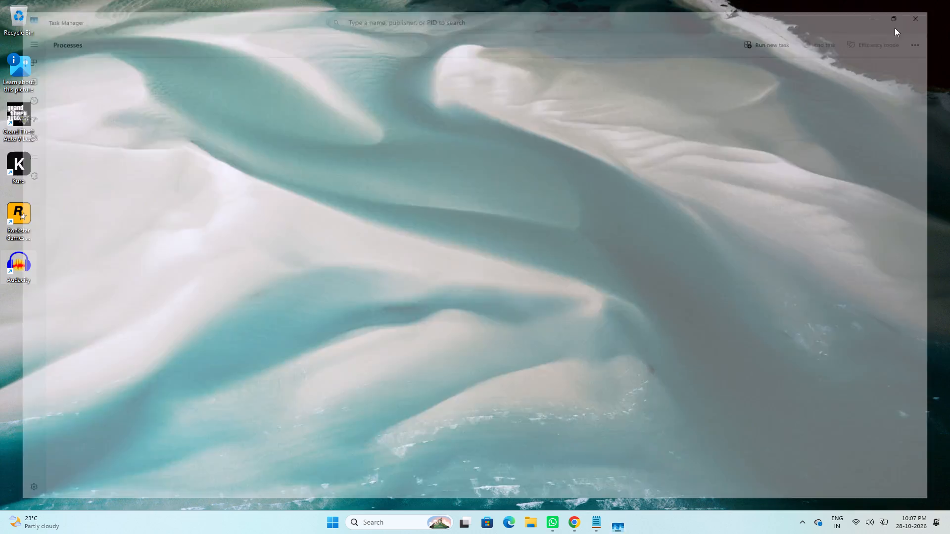
Refresh the desktop and launch Audacity, skipping recovery of the unsaved projects.
{"action": "right_click", "coordinate": [209, 215]}
{"action": "left_click", "coordinate": [239, 256]}
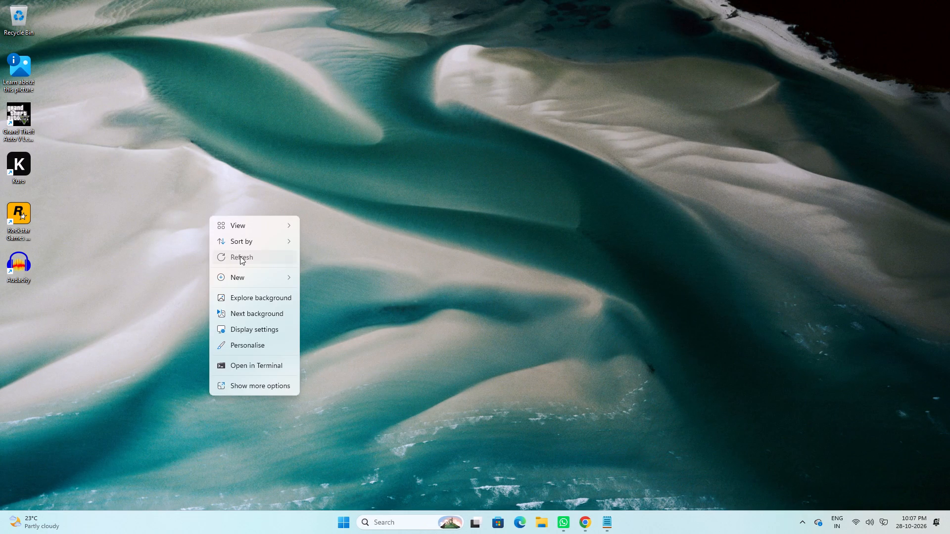
{"action": "double_click", "coordinate": [19, 258]}
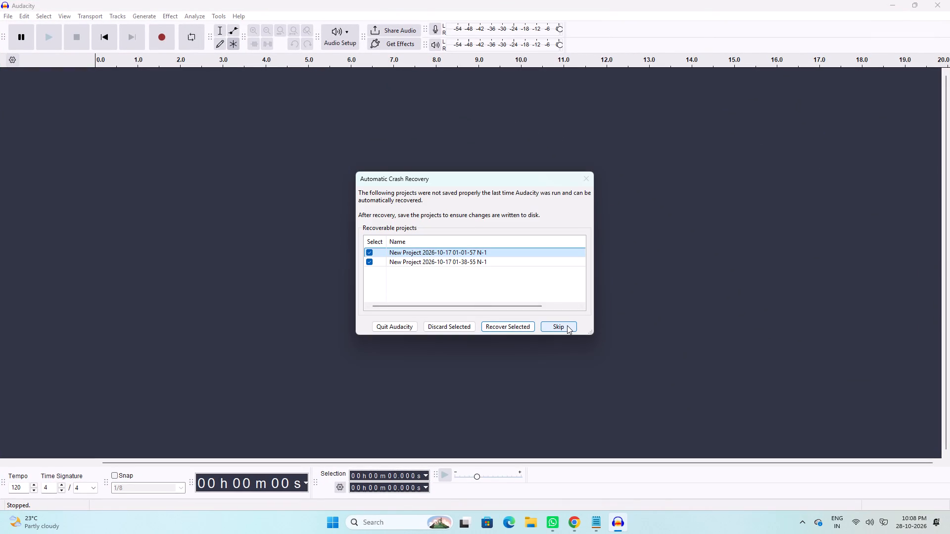
{"action": "left_click", "coordinate": [567, 325]}
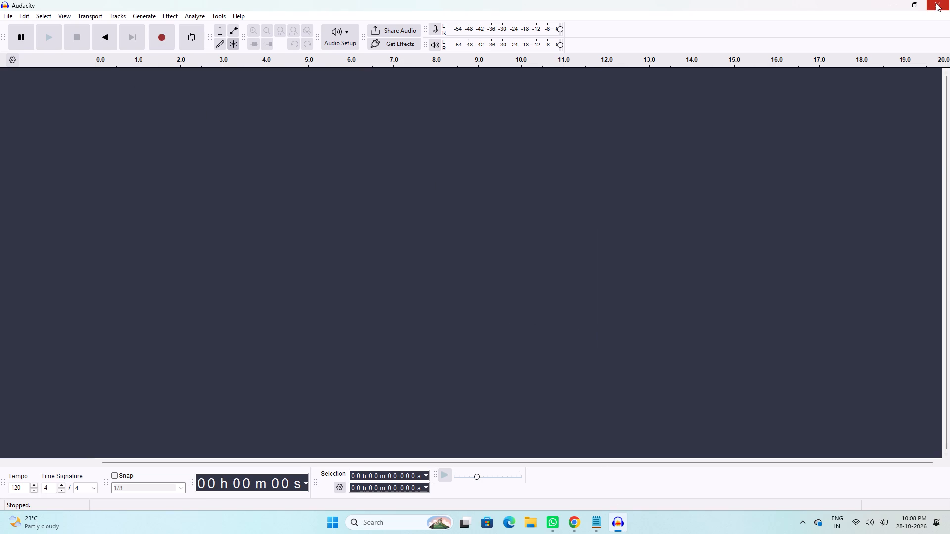
Arrange Audacity and the Notepad intro script side by side, with Audacity filling the left half of the screen.
{"action": "left_click", "coordinate": [921, 4]}
{"action": "left_click_drag", "start_coordinate": [565, 88], "coordinate": [475, 75]}
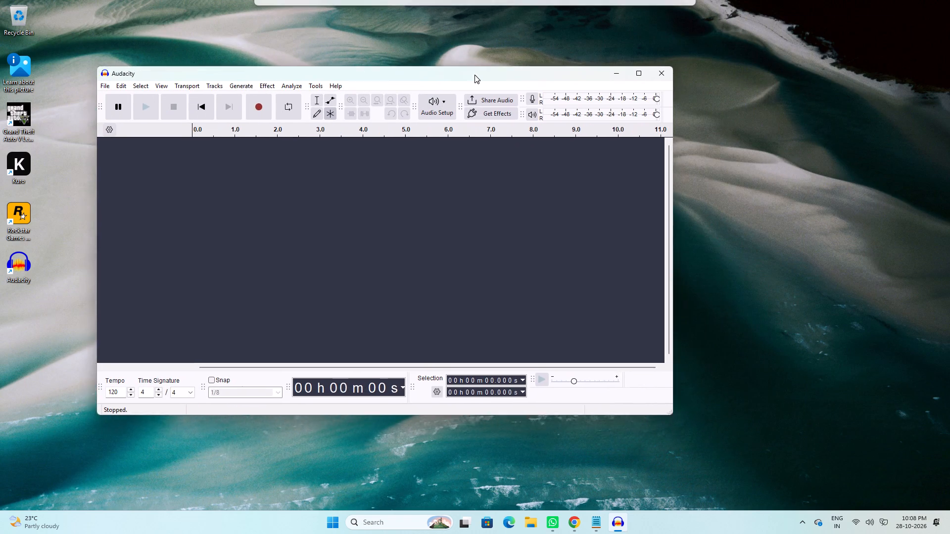
{"action": "left_click_drag", "start_coordinate": [475, 75], "coordinate": [429, 57]}
{"action": "left_click", "coordinate": [592, 520]}
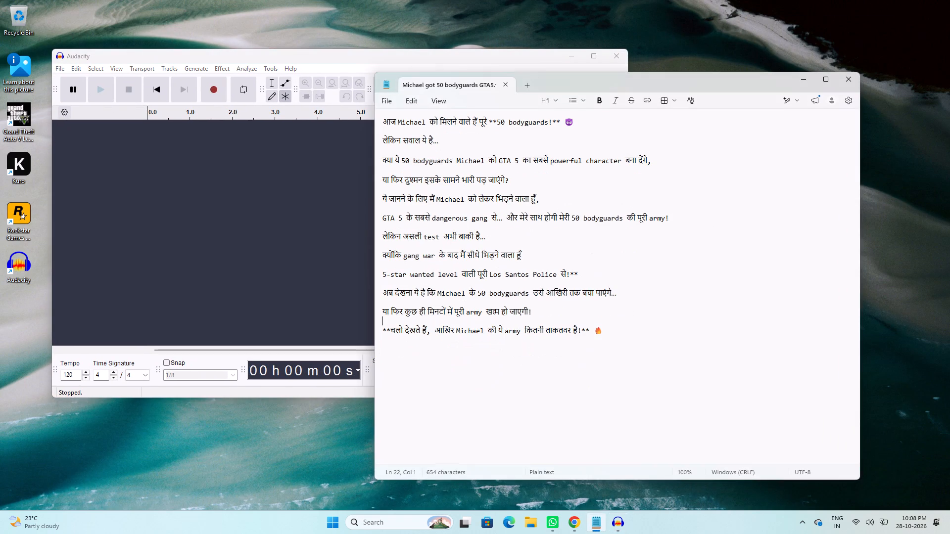
{"action": "left_click_drag", "start_coordinate": [861, 159], "coordinate": [714, 166]}
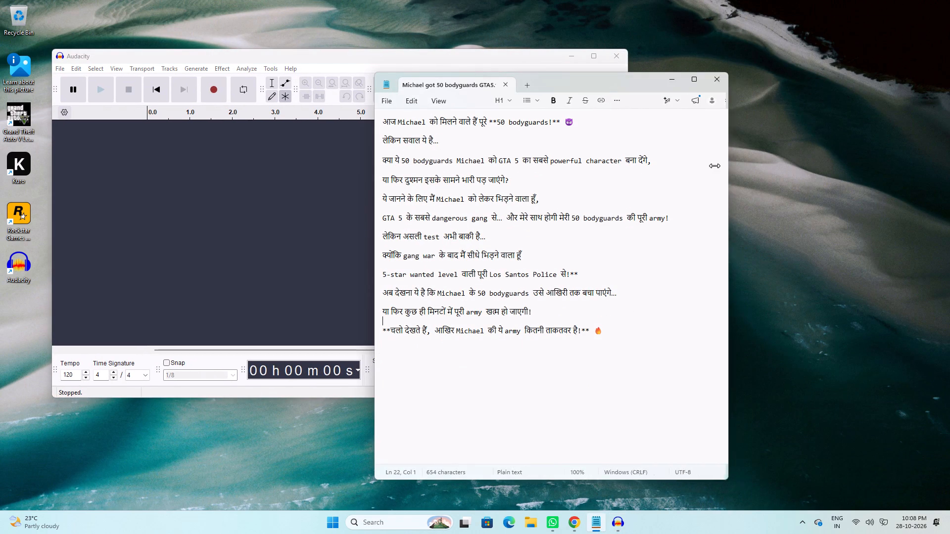
{"action": "left_click_drag", "start_coordinate": [714, 166], "coordinate": [688, 175]}
{"action": "left_click_drag", "start_coordinate": [574, 85], "coordinate": [737, 74]}
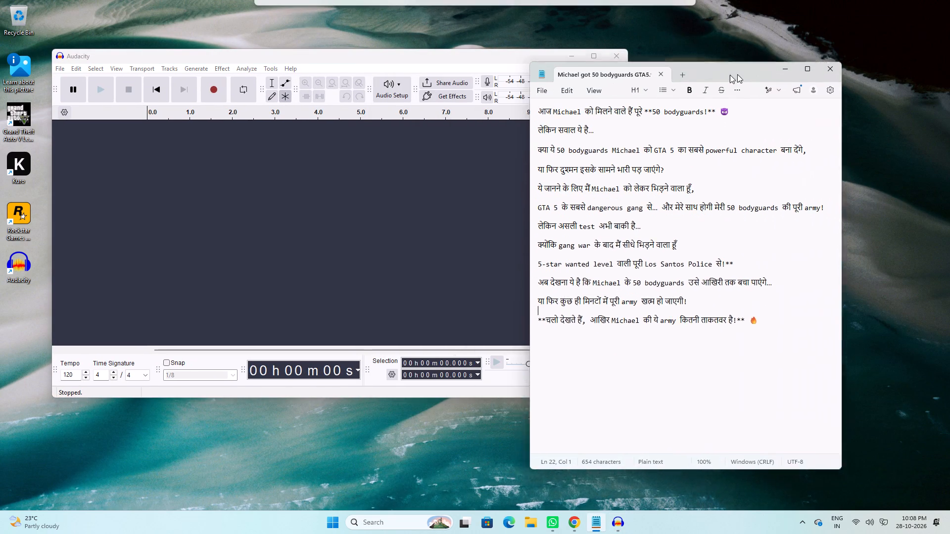
{"action": "left_click_drag", "start_coordinate": [737, 74], "coordinate": [820, 69]}
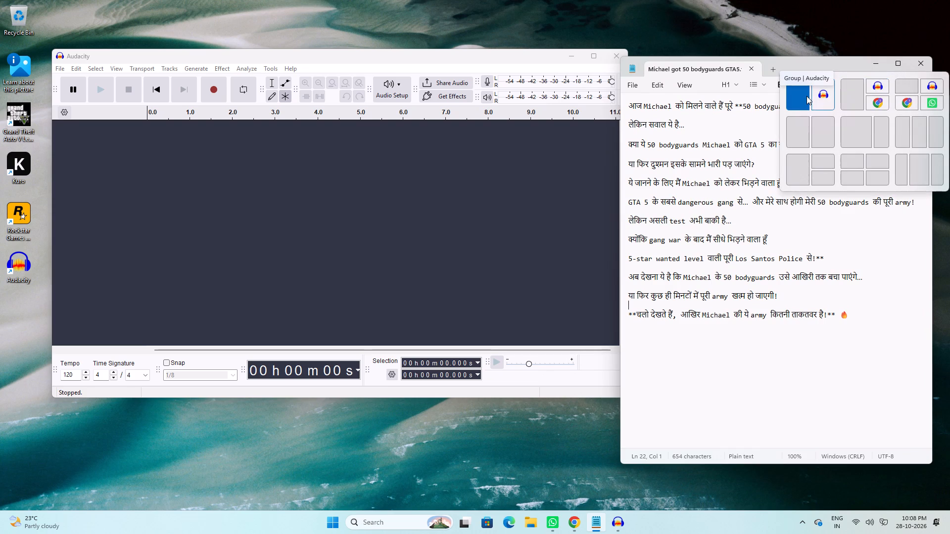
{"action": "left_click", "coordinate": [807, 97]}
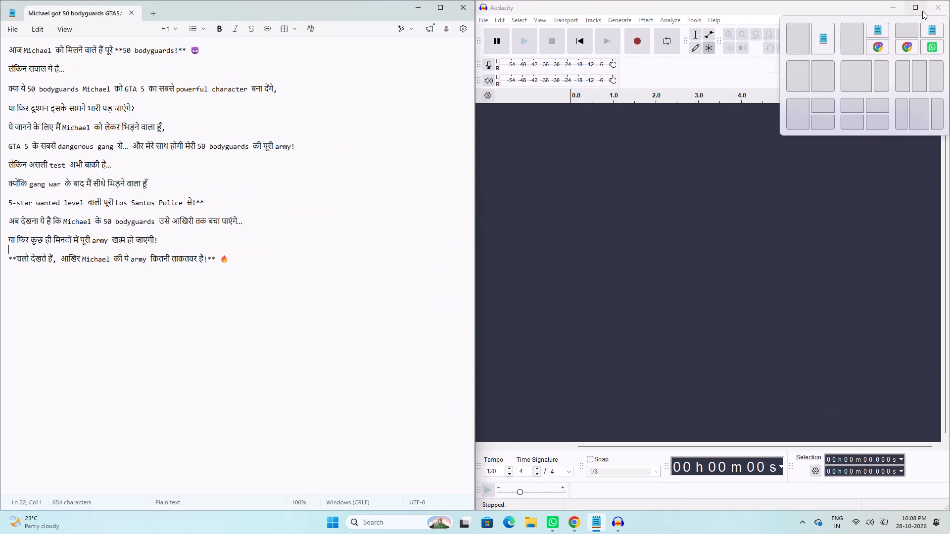
{"action": "left_click", "coordinate": [803, 39]}
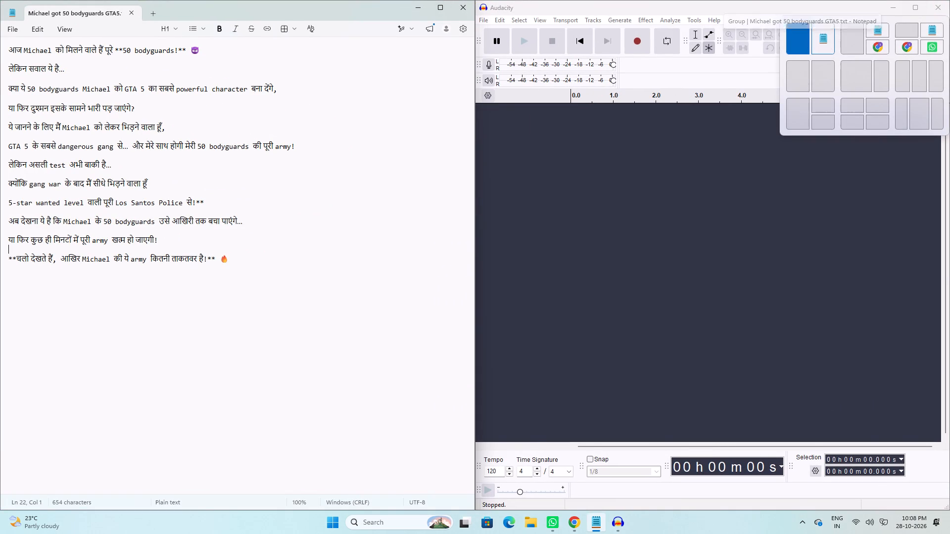
{"action": "left_click", "coordinate": [561, 373]}
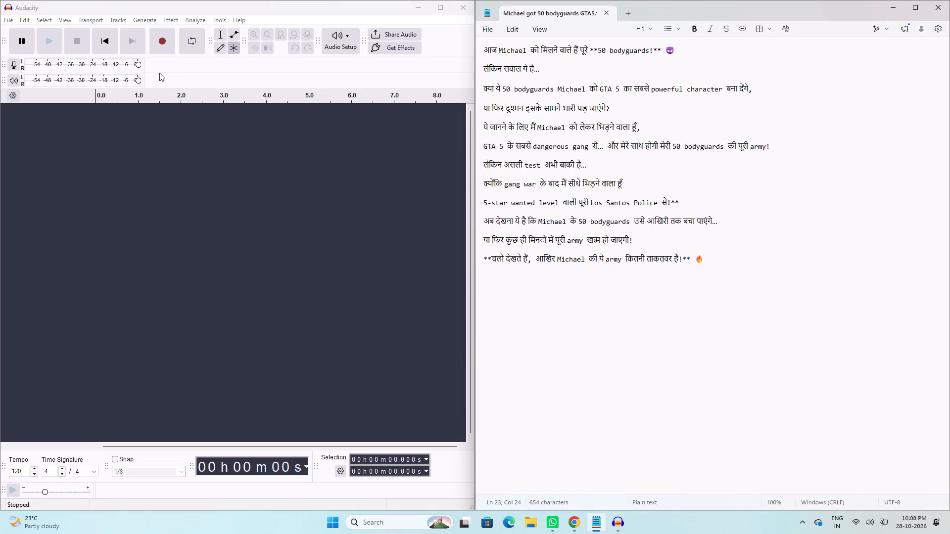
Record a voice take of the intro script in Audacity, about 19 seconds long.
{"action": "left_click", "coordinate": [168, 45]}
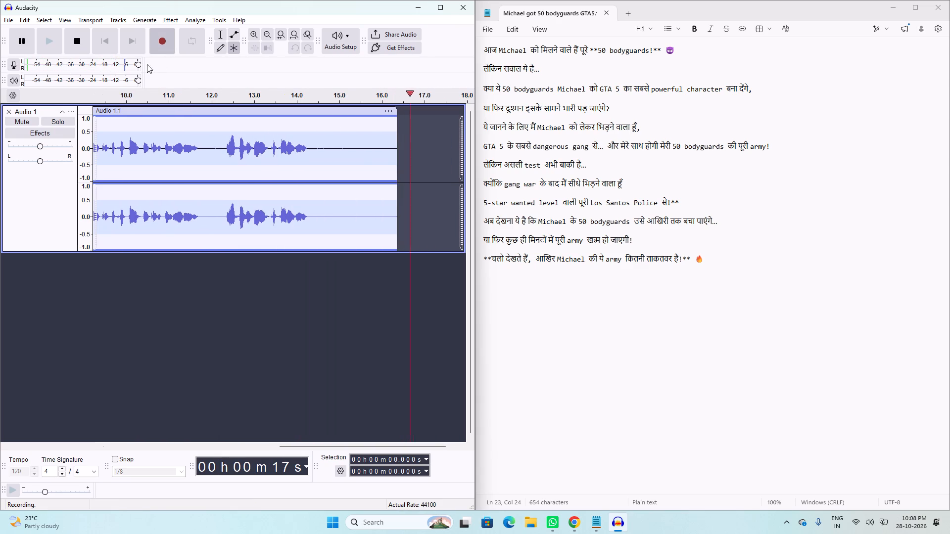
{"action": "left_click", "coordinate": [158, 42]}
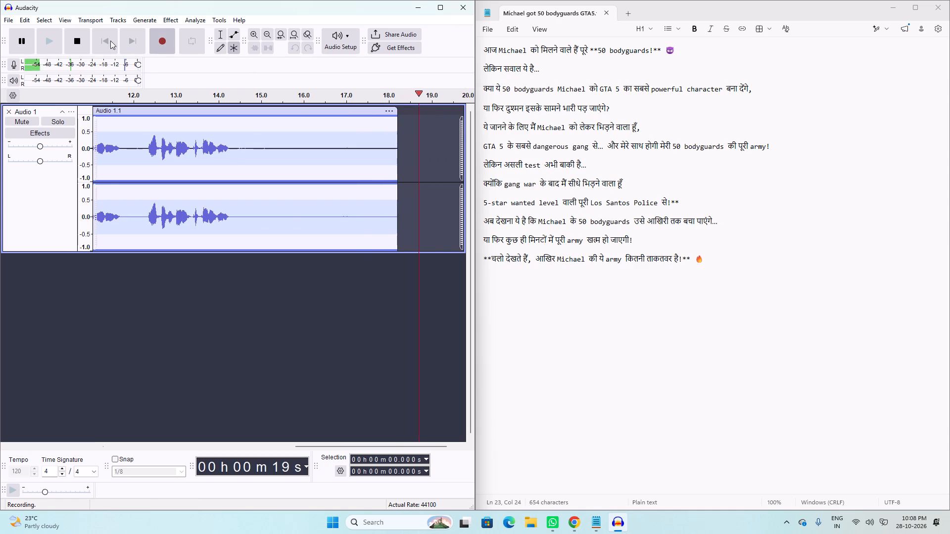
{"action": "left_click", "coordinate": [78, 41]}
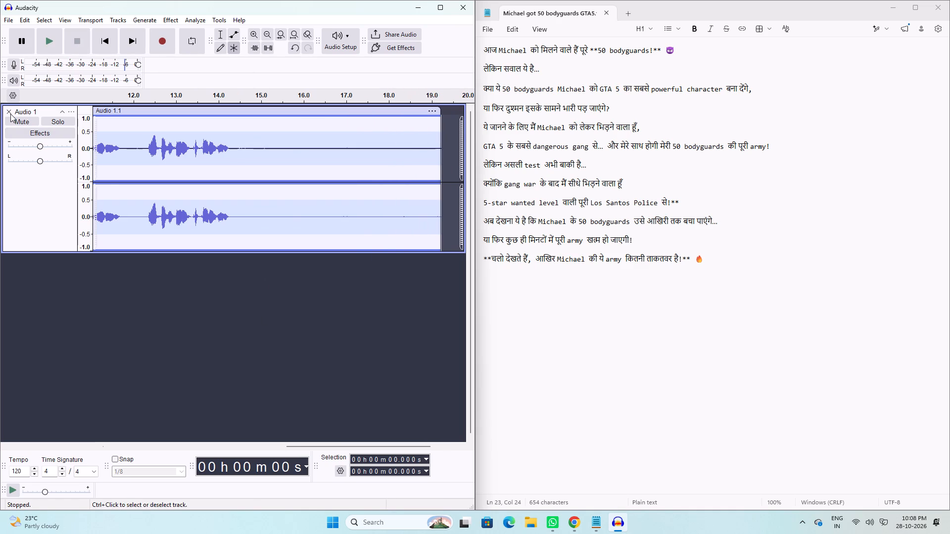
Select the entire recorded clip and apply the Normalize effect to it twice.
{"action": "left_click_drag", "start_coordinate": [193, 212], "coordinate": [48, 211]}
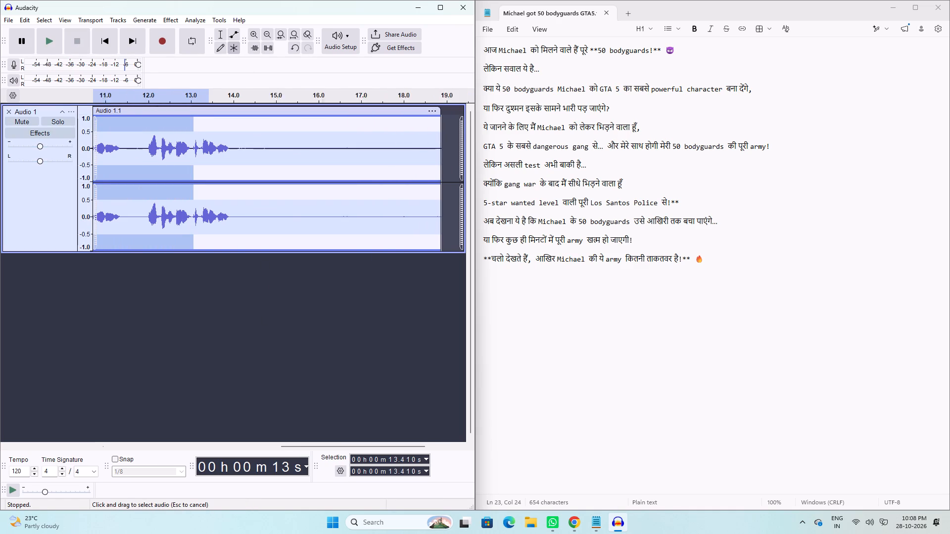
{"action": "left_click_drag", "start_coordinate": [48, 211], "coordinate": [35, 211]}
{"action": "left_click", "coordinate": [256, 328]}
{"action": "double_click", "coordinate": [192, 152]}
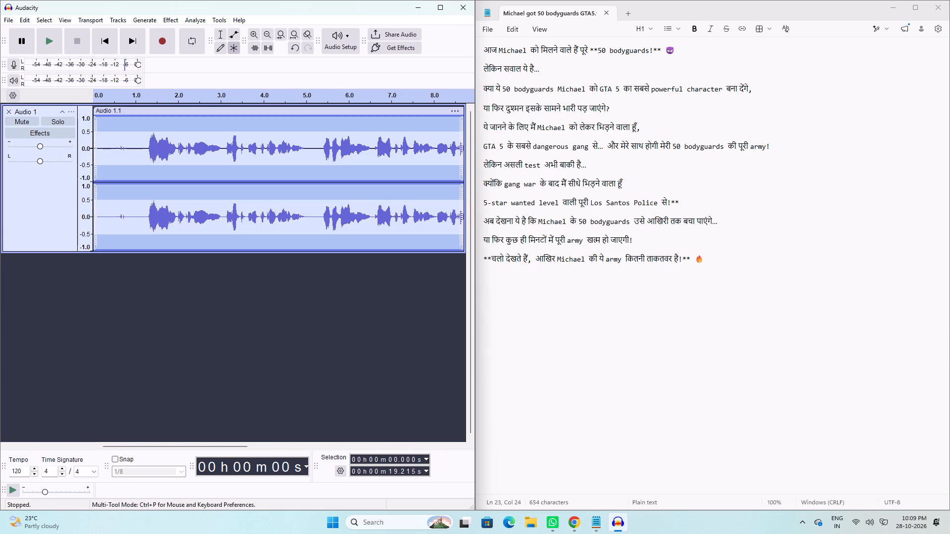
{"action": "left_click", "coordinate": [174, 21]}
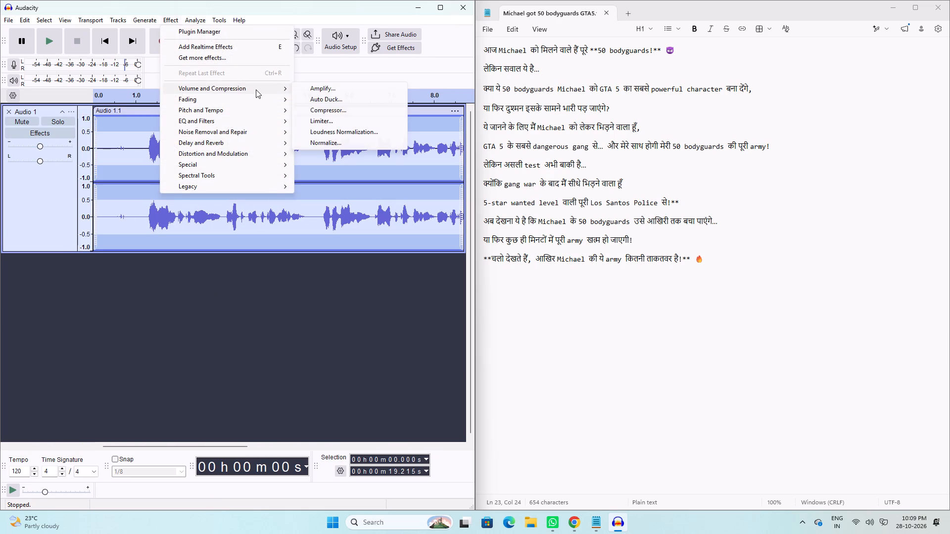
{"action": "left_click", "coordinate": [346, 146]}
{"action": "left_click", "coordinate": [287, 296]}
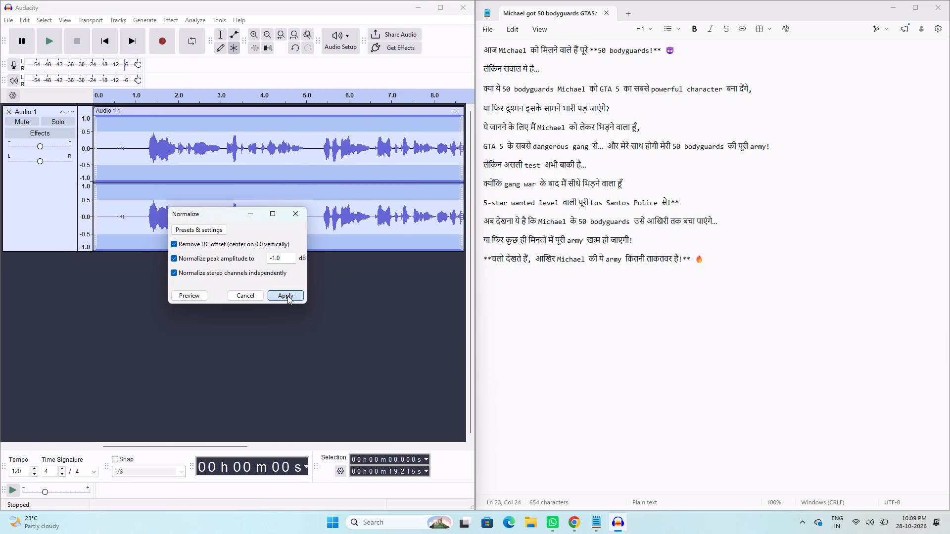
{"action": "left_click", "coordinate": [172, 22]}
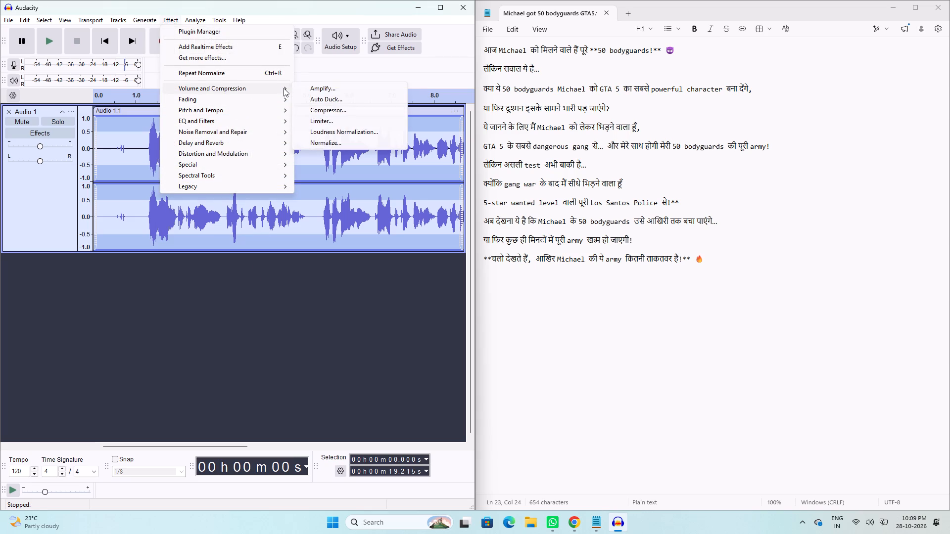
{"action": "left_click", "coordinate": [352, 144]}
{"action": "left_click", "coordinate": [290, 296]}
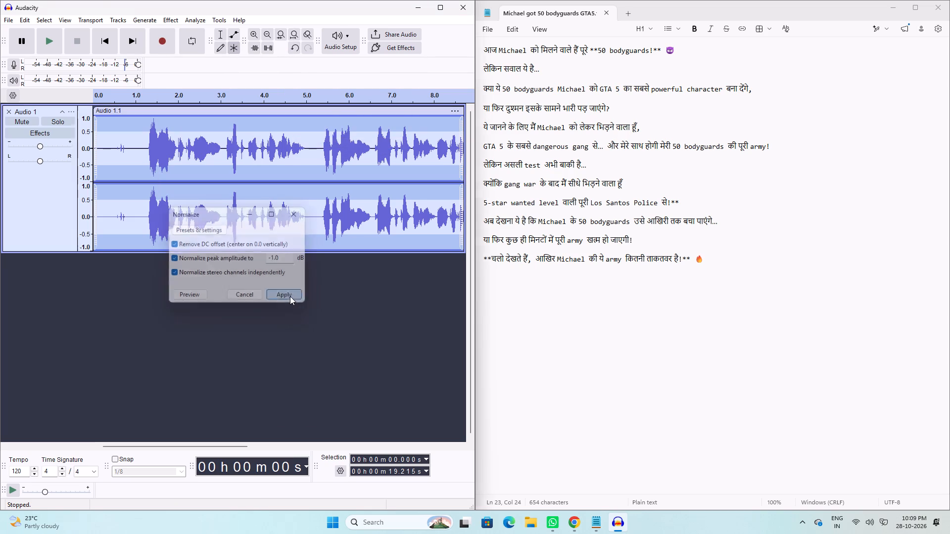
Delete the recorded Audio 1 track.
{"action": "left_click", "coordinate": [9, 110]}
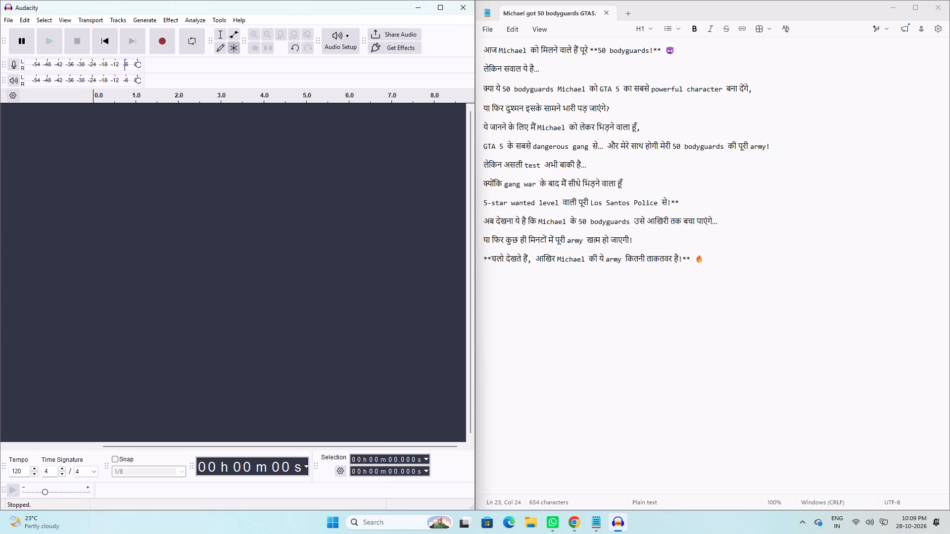
Insert "ke pure" before "**50 bodyguards!**" in the first line of the Notepad script.
{"action": "left_click", "coordinate": [499, 52]}
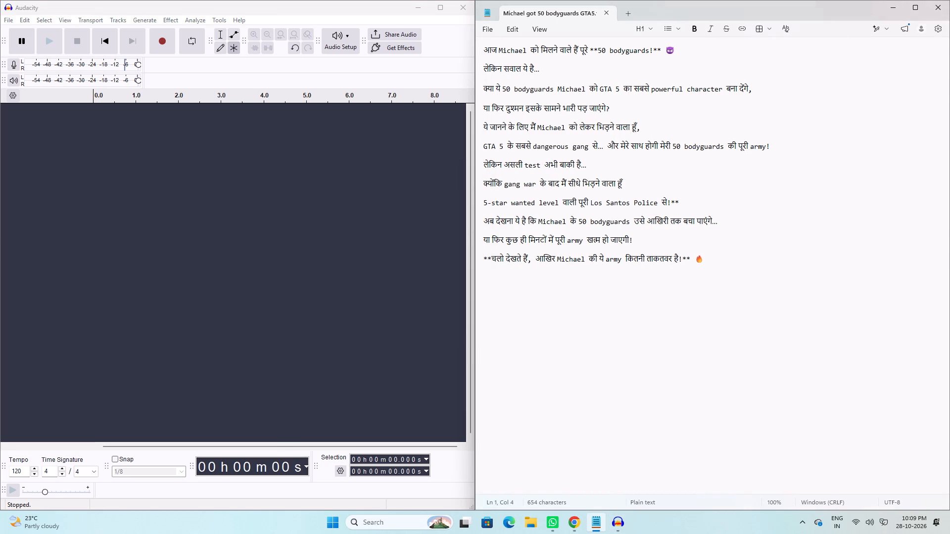
{"action": "left_click", "coordinate": [590, 52]}
{"action": "type", "text": "ke"}
{"action": "key", "text": "space"}
{"action": "type", "text": "pure"}
{"action": "key", "text": "space"}
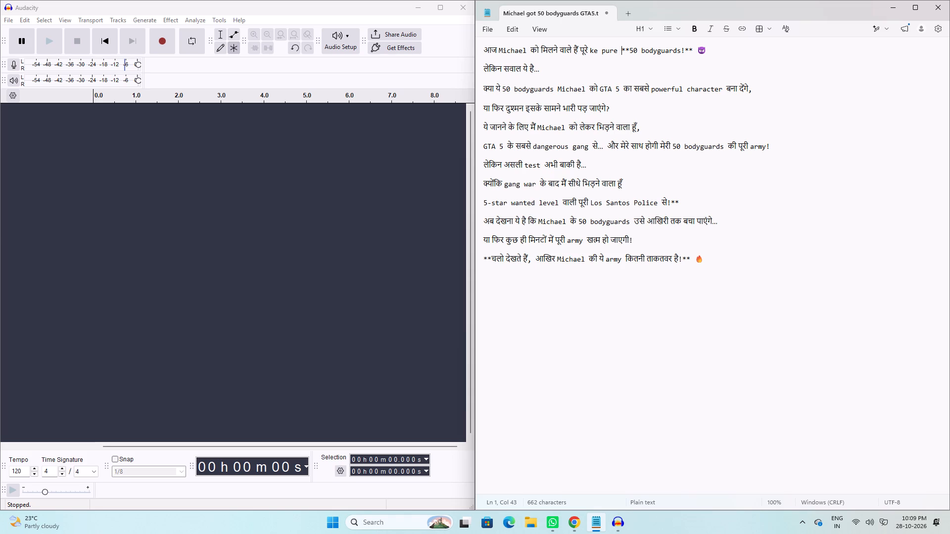
{"action": "left_click", "coordinate": [631, 50]}
Record a new voice take of the intro script in Audacity.
{"action": "left_click", "coordinate": [159, 45]}
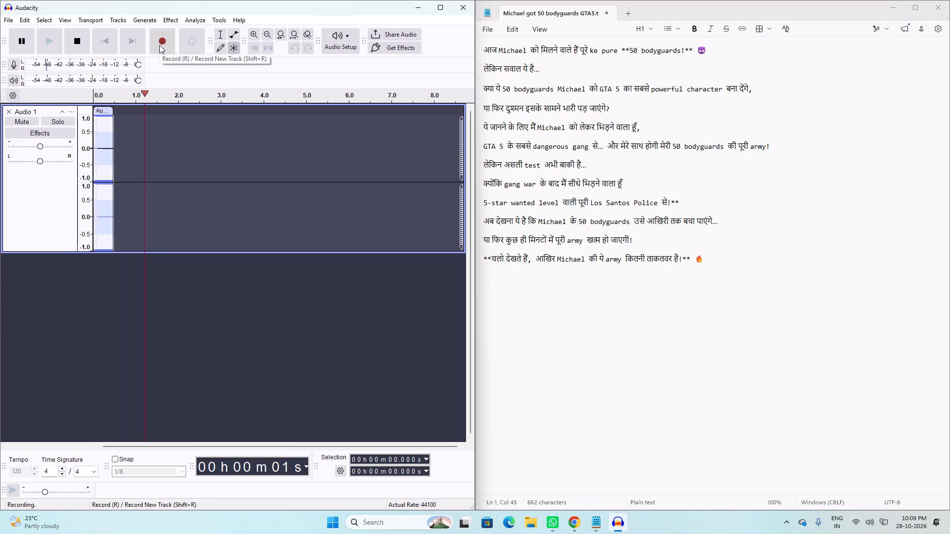
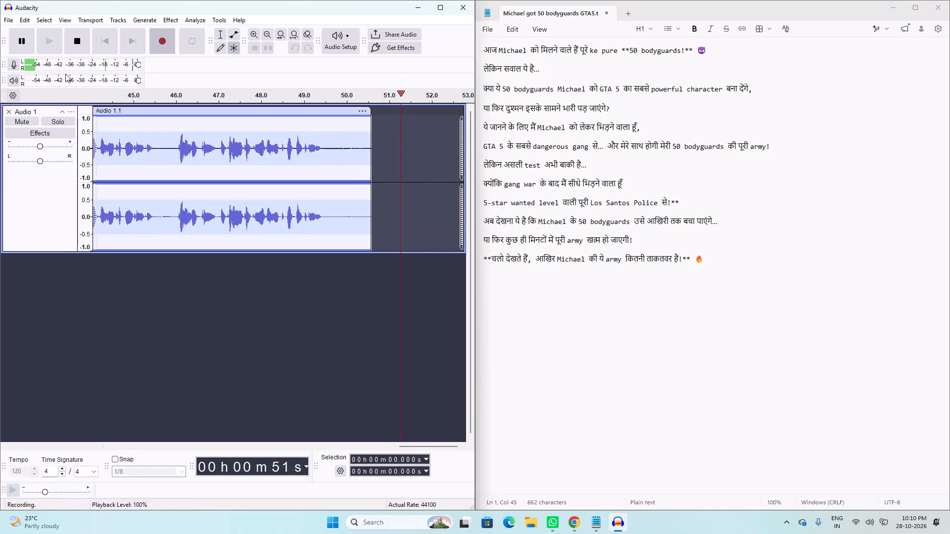
Stop the voice recording at the end of the intro take.
{"action": "left_click", "coordinate": [82, 32]}
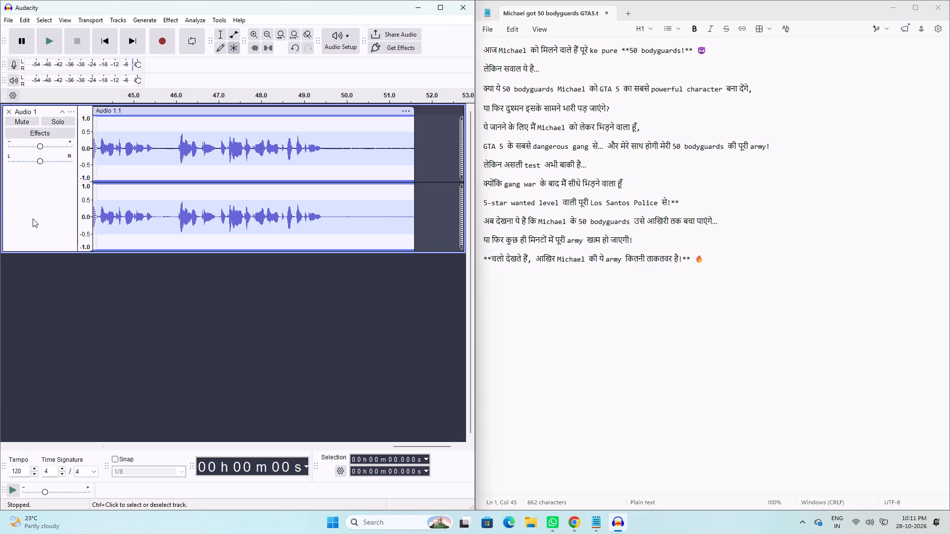
Play back the new voice take from the start to check it against the script.
{"action": "key", "text": "space"}
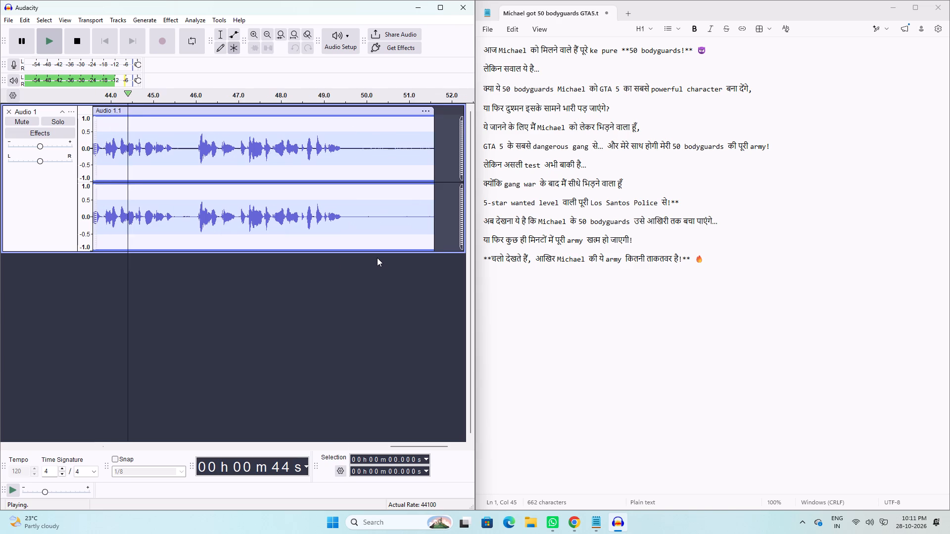
{"action": "key", "text": "space"}
Normalize the entire clip to a -1.0 dB peak, removing DC offset and treating the stereo channels independently.
{"action": "double_click", "coordinate": [252, 149]}
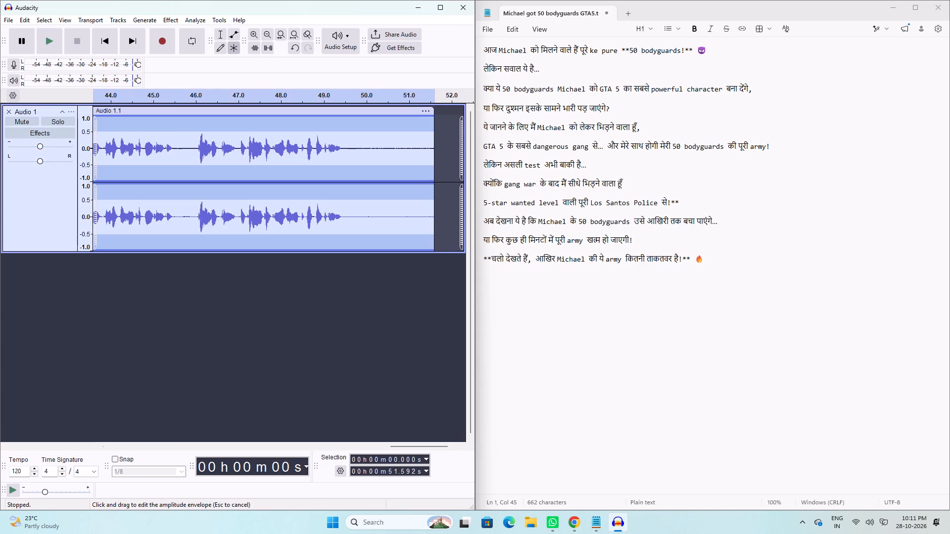
{"action": "left_click", "coordinate": [164, 16]}
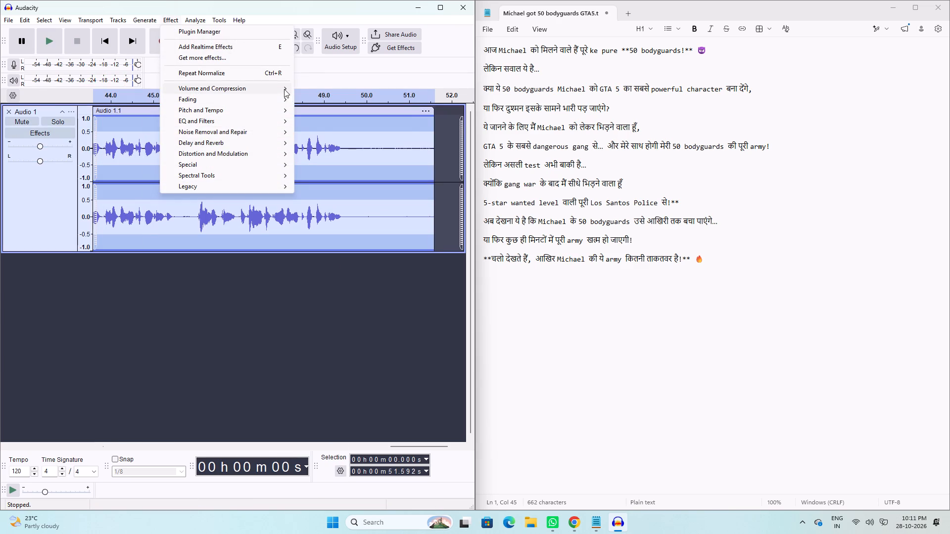
{"action": "left_click", "coordinate": [340, 138]}
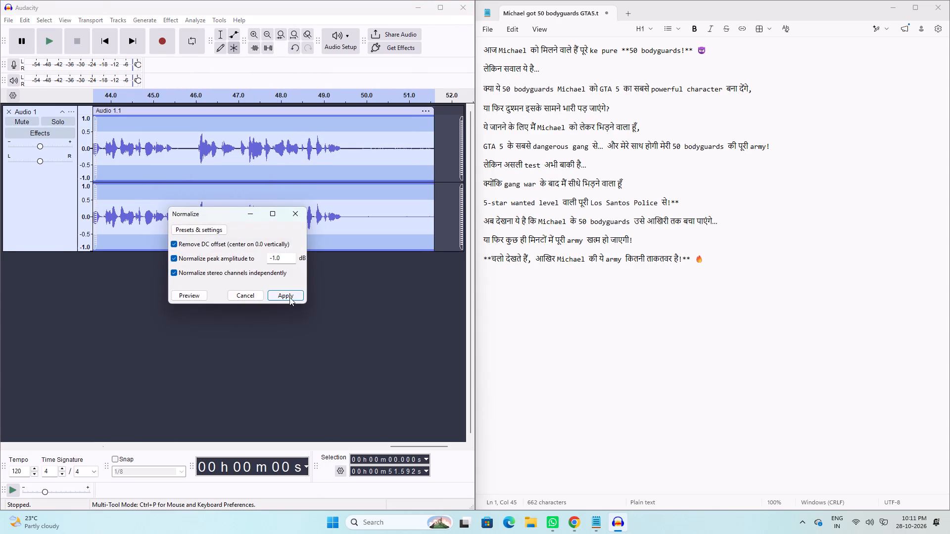
{"action": "left_click", "coordinate": [289, 297]}
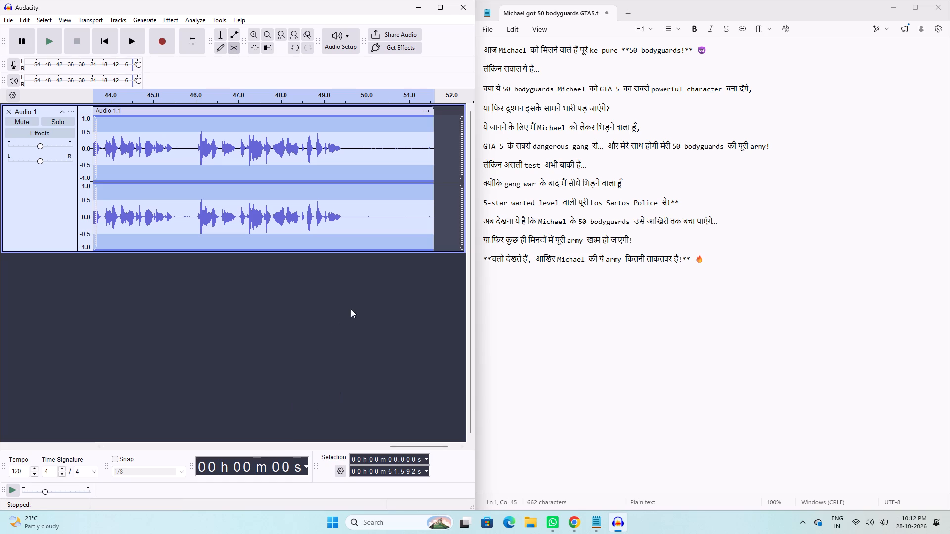
Minimize the Notepad script and maximize the Audacity window.
{"action": "left_click", "coordinate": [894, 8]}
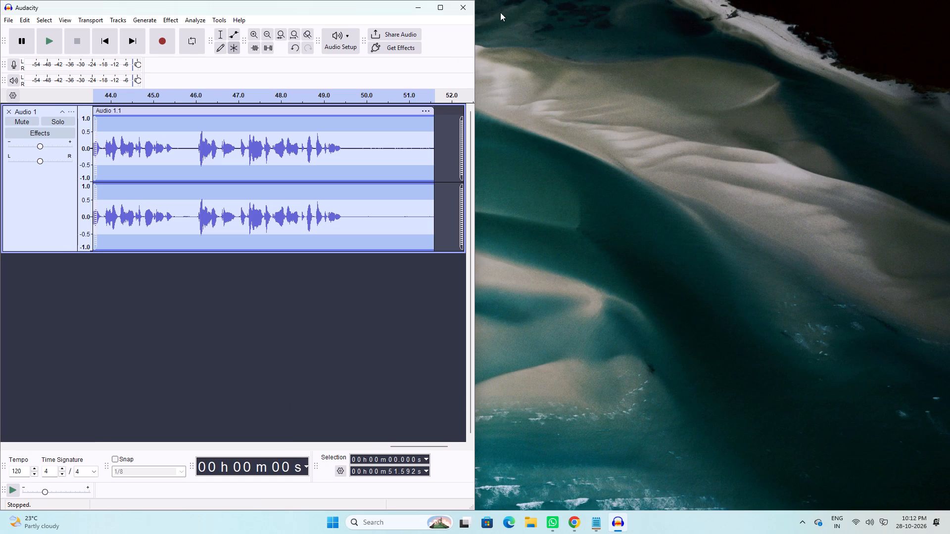
{"action": "left_click", "coordinate": [449, 5]}
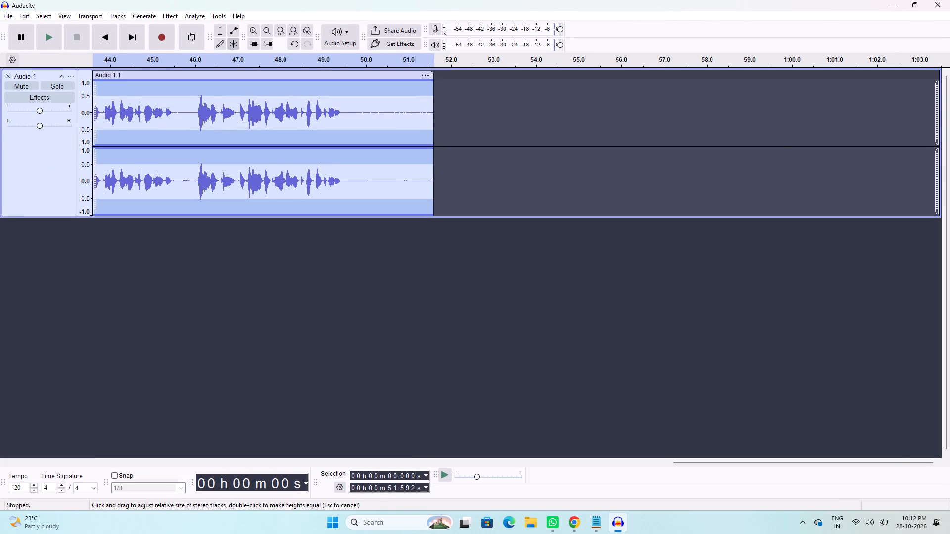
Play the normalized take from about 1.2 s, just before the first spoken words.
{"action": "left_click_drag", "start_coordinate": [246, 155], "coordinate": [0, 162]}
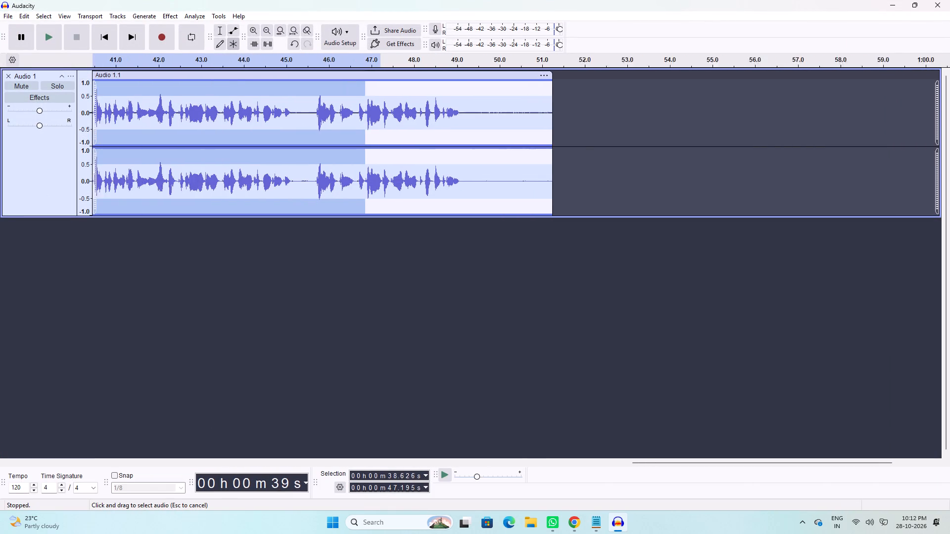
{"action": "left_click_drag", "start_coordinate": [0, 162], "coordinate": [0, 164]}
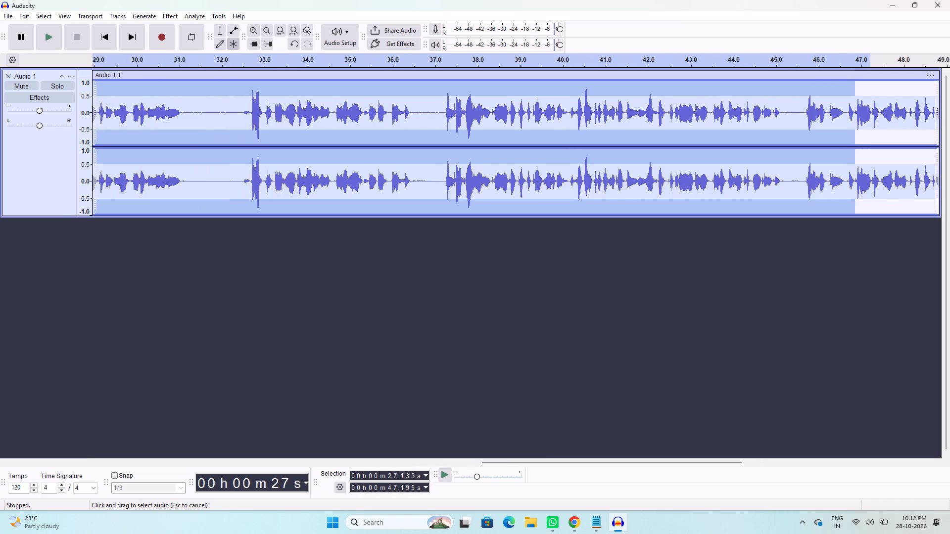
{"action": "left_click_drag", "start_coordinate": [0, 164], "coordinate": [0, 164]}
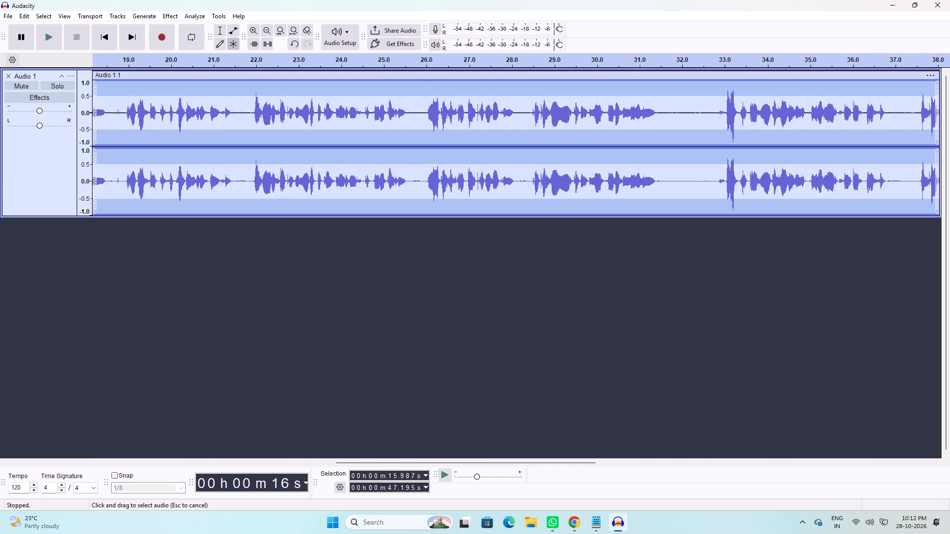
{"action": "left_click_drag", "start_coordinate": [0, 164], "coordinate": [0, 162]}
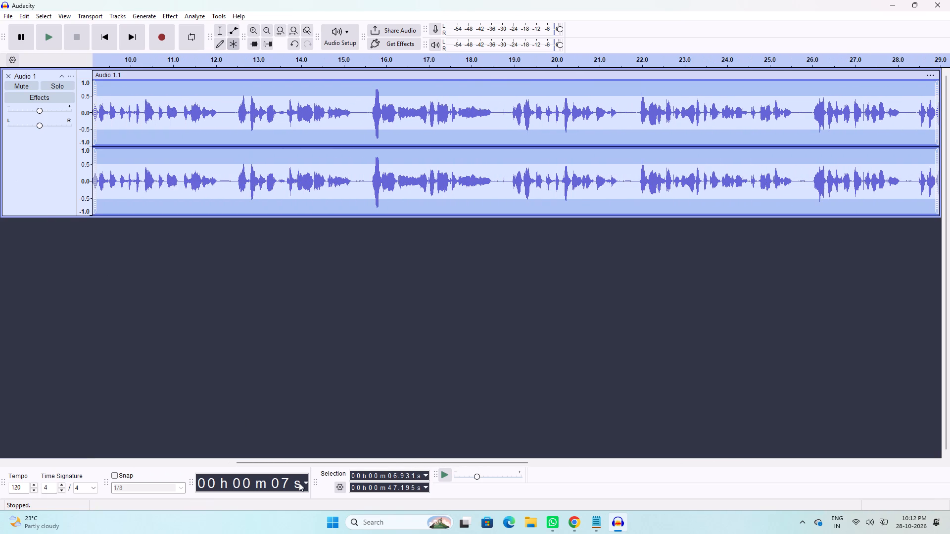
{"action": "left_click_drag", "start_coordinate": [286, 461], "coordinate": [125, 465]}
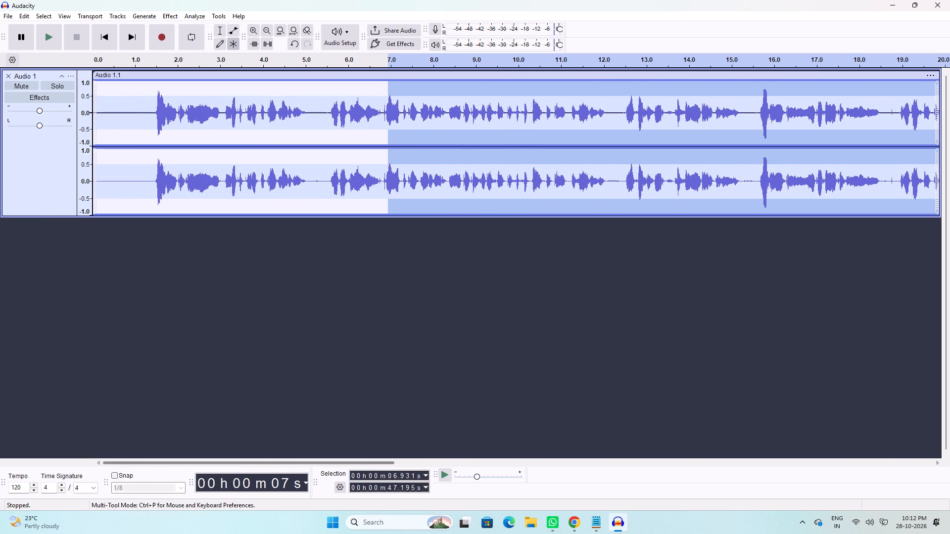
{"action": "left_click", "coordinate": [268, 32]}
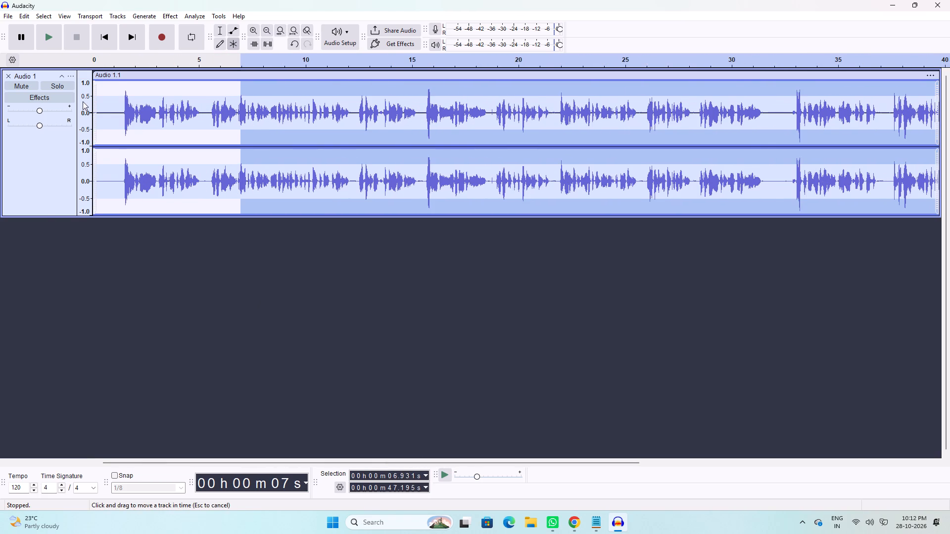
{"action": "left_click", "coordinate": [118, 90]}
{"action": "key", "text": "space"}
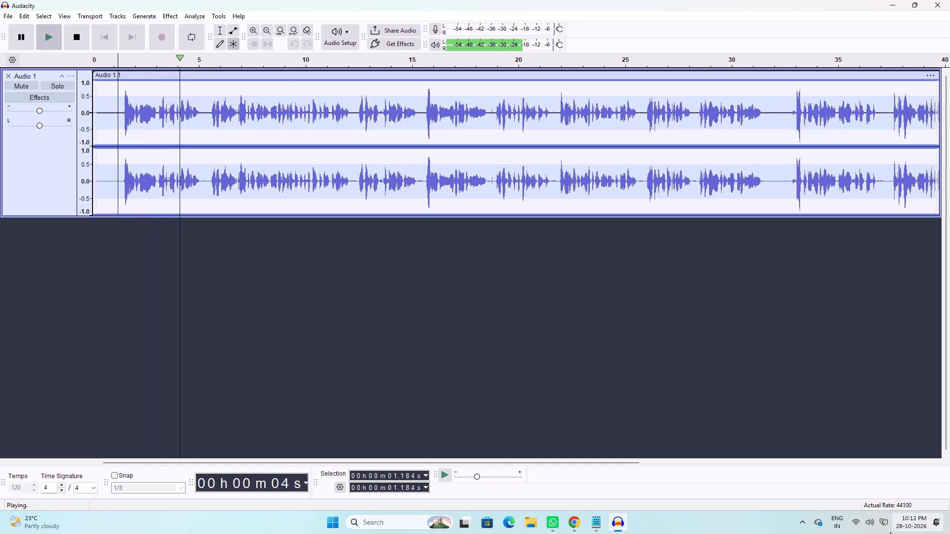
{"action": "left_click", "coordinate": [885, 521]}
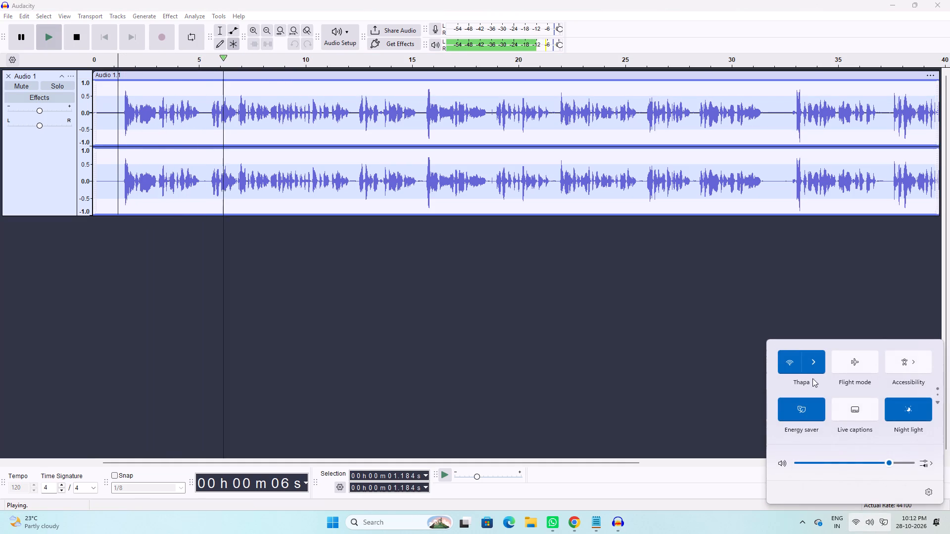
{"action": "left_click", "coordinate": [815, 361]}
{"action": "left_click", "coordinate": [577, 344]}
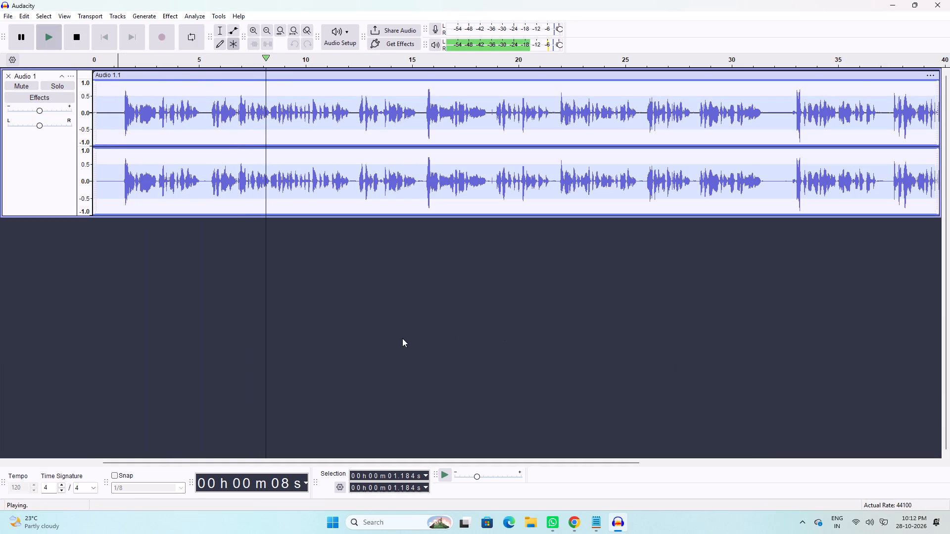
Stop playback and capture a Noise Reduction profile from the silent lead-in between about 0.5 and 1.2 s.
{"action": "key", "text": "space"}
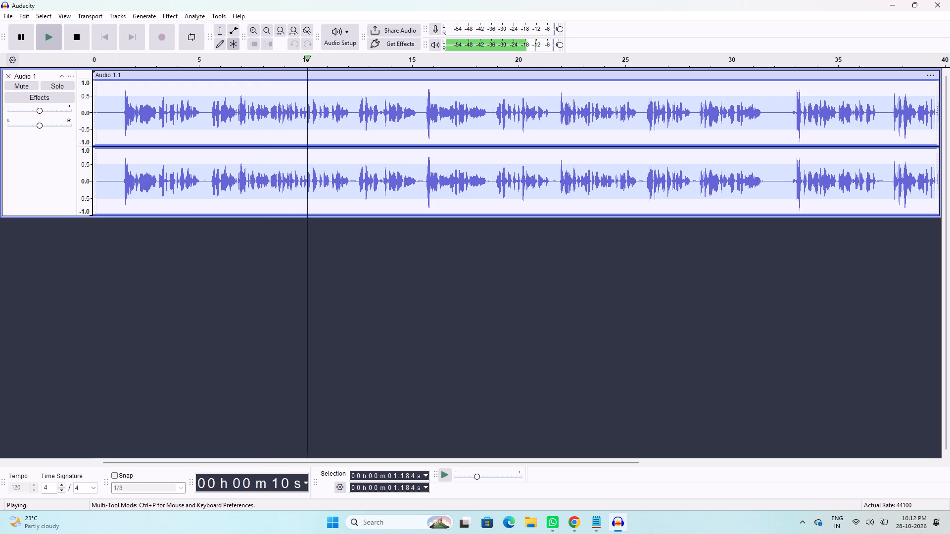
{"action": "left_click_drag", "start_coordinate": [103, 100], "coordinate": [118, 117]}
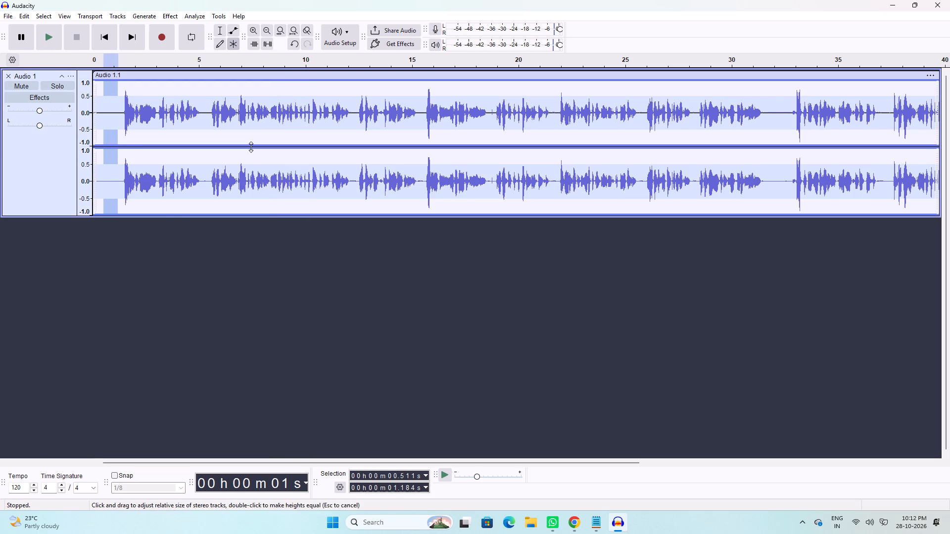
{"action": "left_click", "coordinate": [173, 15]}
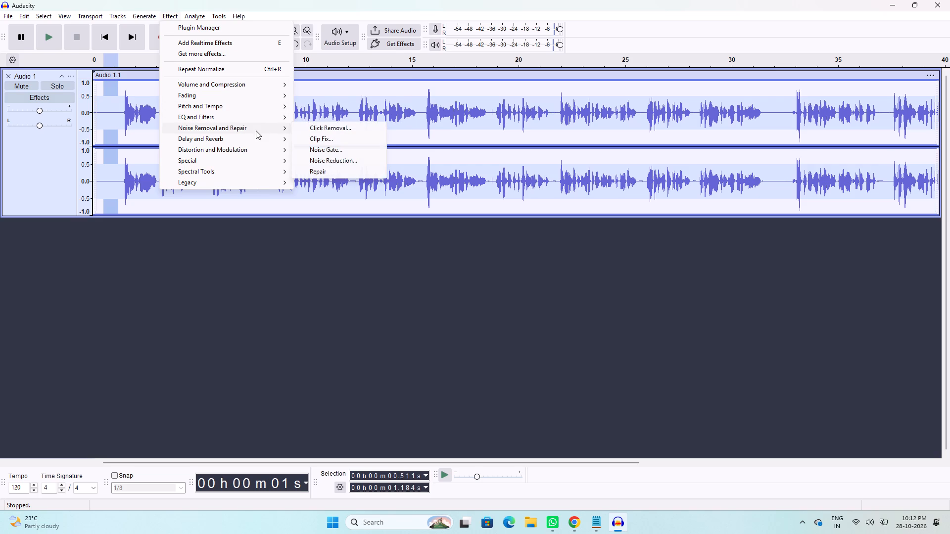
{"action": "left_click", "coordinate": [345, 162]}
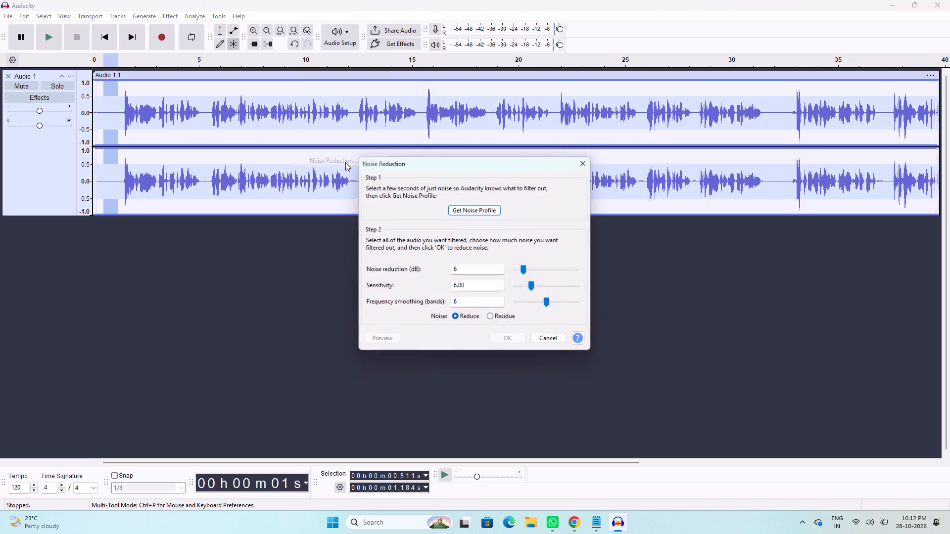
{"action": "left_click", "coordinate": [476, 210]}
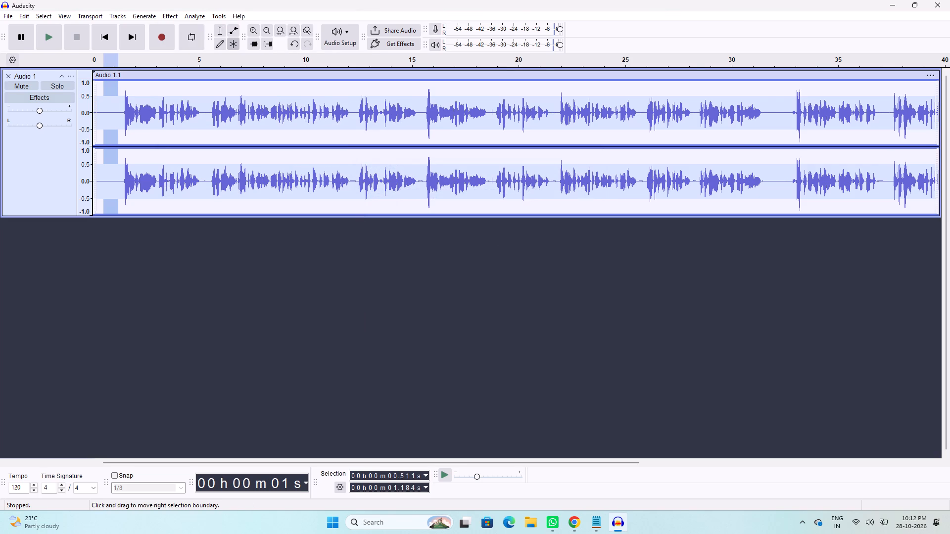
Apply Noise Reduction to the entire clip with 6 dB reduction, sensitivity 6.00 and 6 frequency smoothing bands.
{"action": "double_click", "coordinate": [249, 93]}
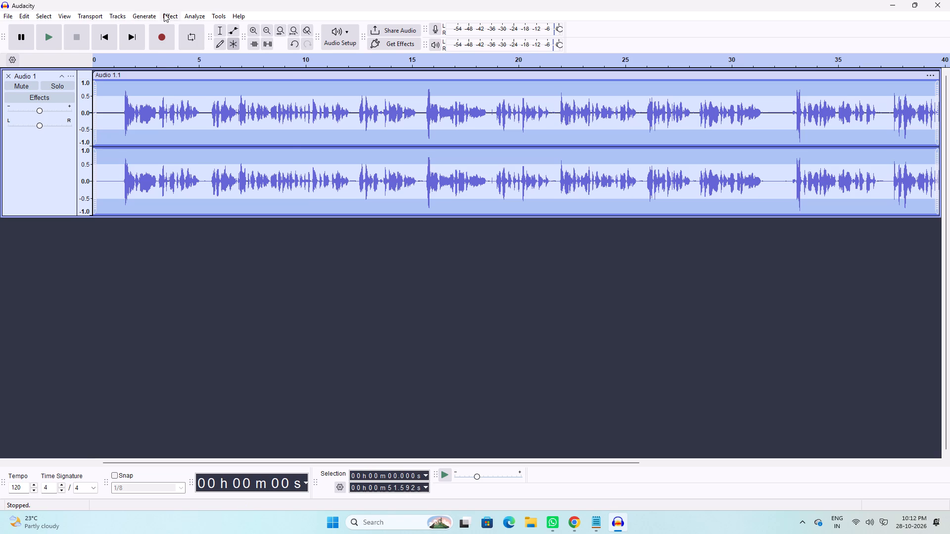
{"action": "left_click", "coordinate": [164, 13]}
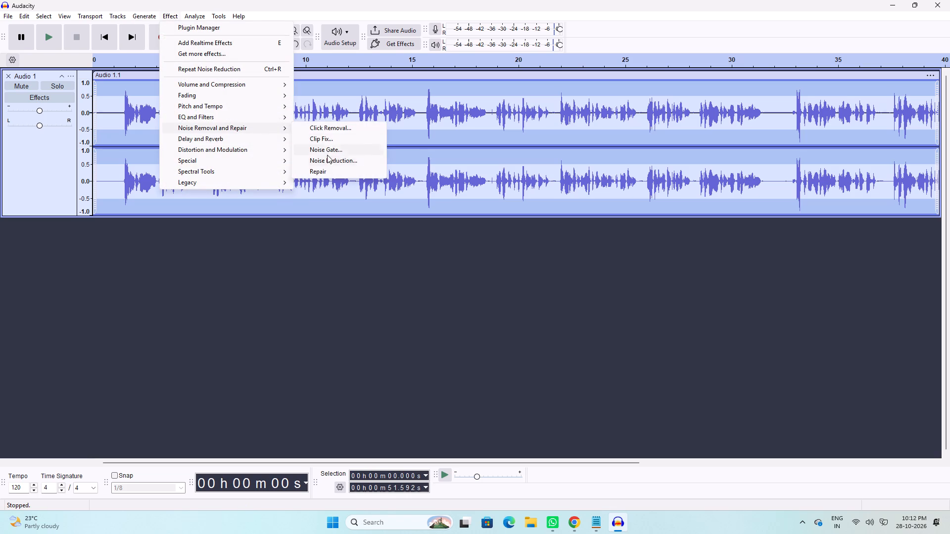
{"action": "left_click", "coordinate": [342, 164]}
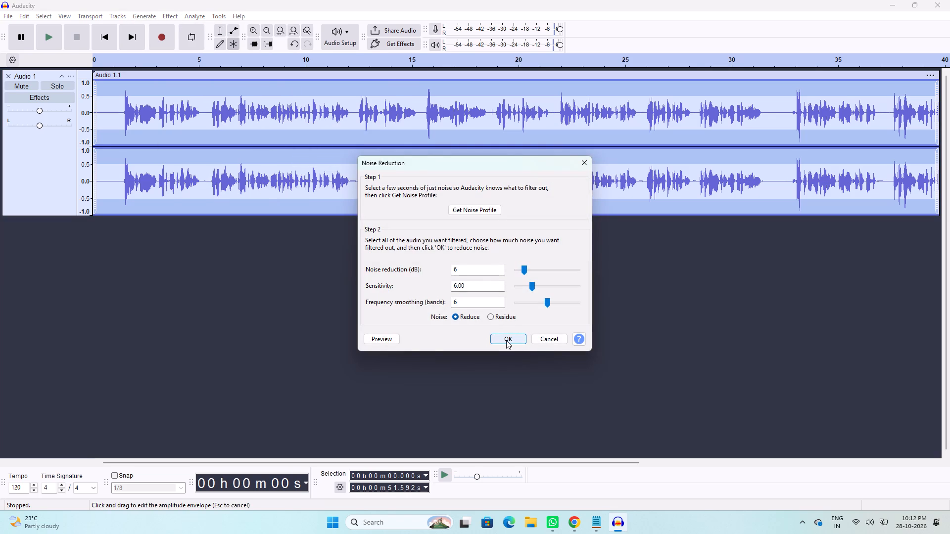
{"action": "left_click", "coordinate": [506, 340]}
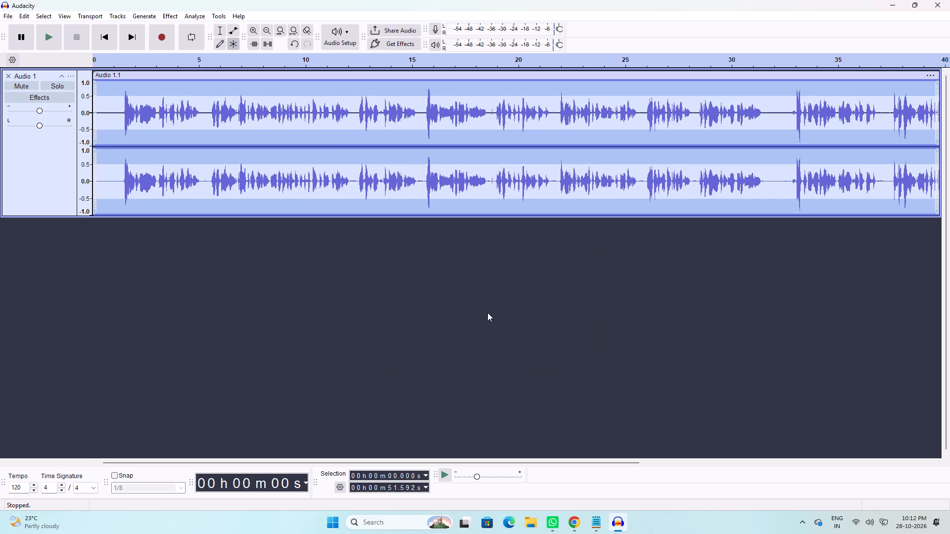
Play the noise-reduced take from about 1.3 s through its last words and stop playback.
{"action": "left_click", "coordinate": [120, 104]}
{"action": "key", "text": "space"}
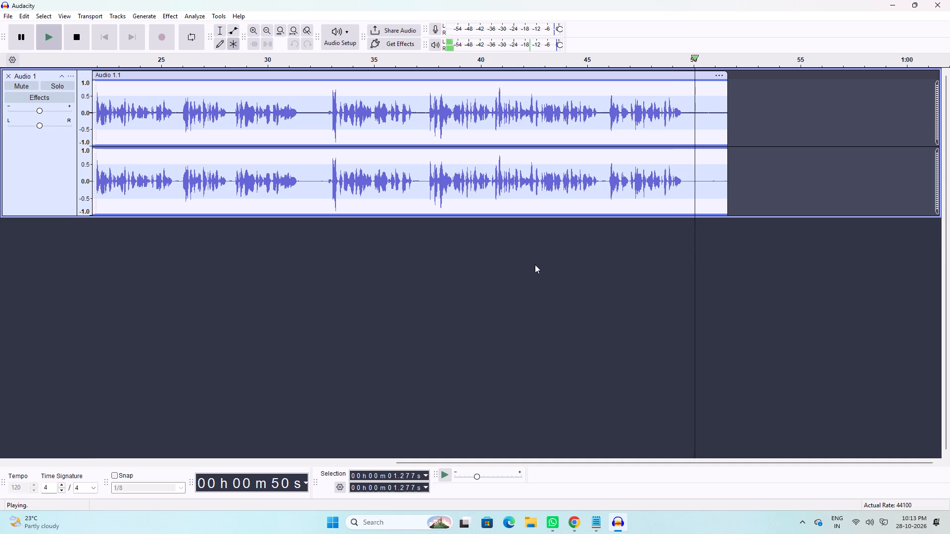
{"action": "left_click", "coordinate": [478, 157]}
{"action": "key", "text": "space"}
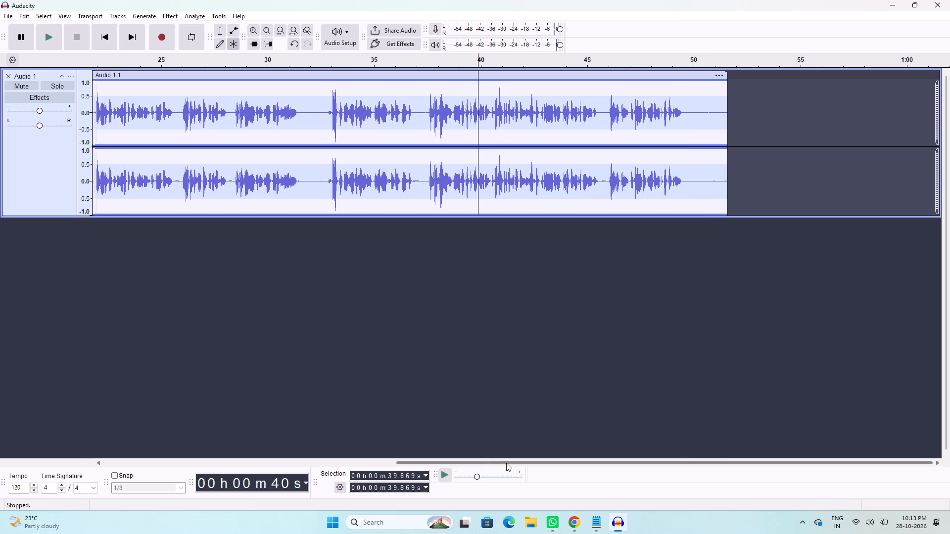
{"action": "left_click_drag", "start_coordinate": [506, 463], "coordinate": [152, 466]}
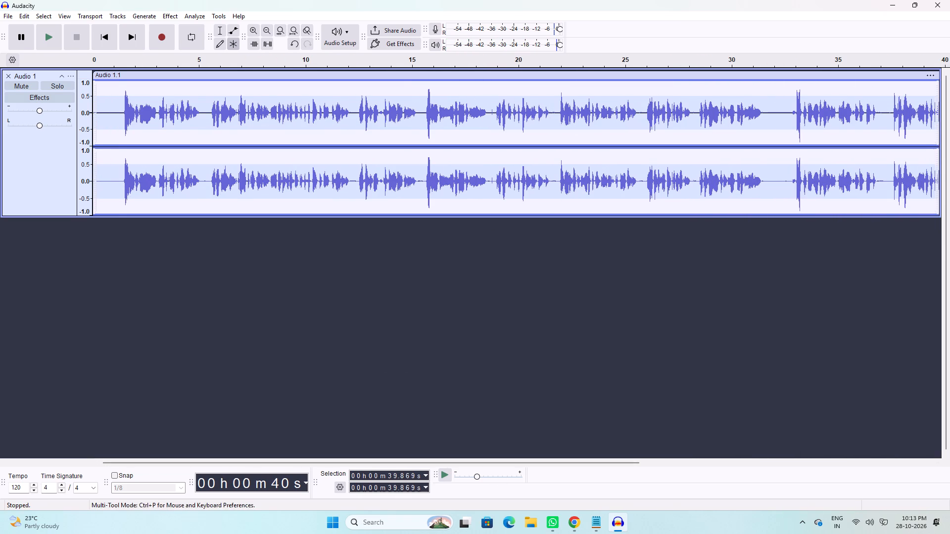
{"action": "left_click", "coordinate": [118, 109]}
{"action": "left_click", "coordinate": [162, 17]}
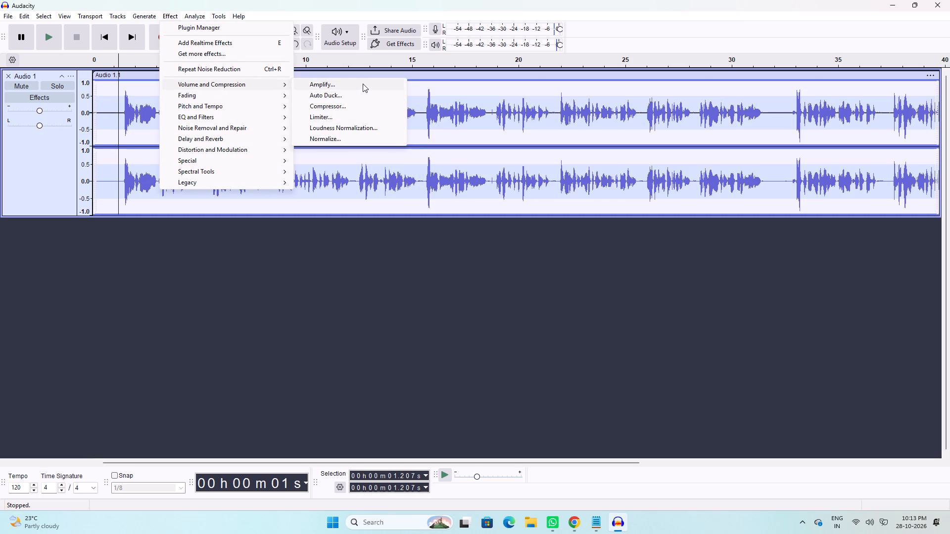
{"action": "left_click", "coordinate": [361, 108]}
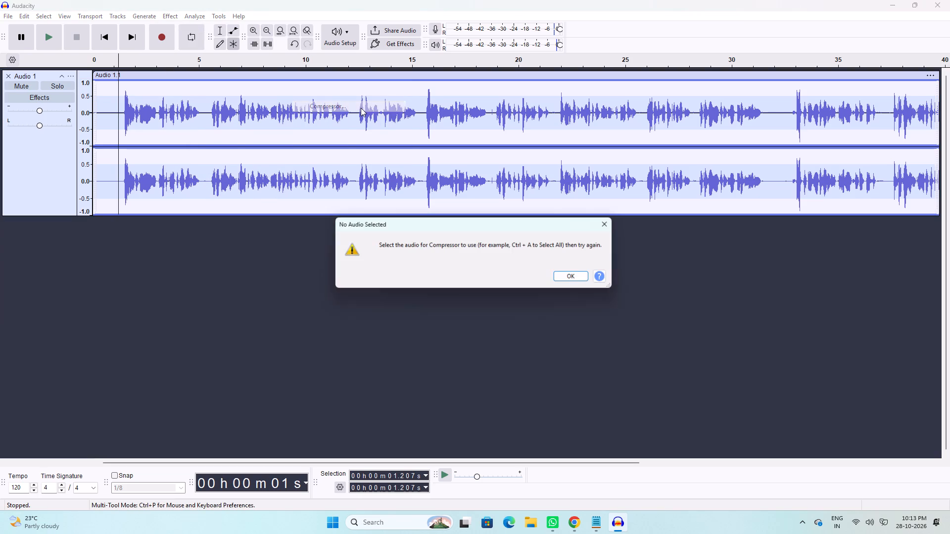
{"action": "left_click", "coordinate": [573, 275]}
Select the entire noise-reduced clip for the Compressor effect.
{"action": "double_click", "coordinate": [294, 123]}
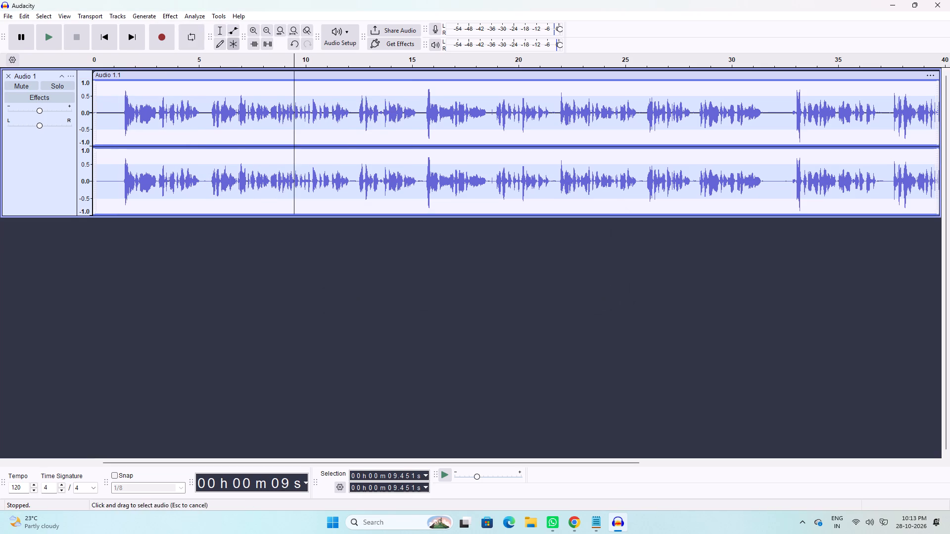
{"action": "left_click", "coordinate": [174, 16]}
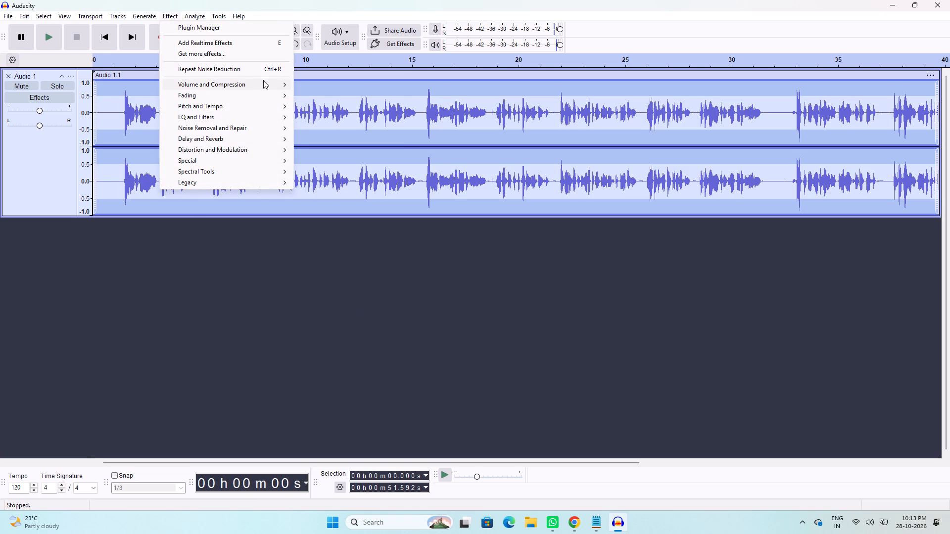
Apply the Compressor to the entire clip with threshold -10 dB, make-up gain 0, knee width 5 dB, ratio 10, lookahead 1, attack 30 and release 150 ms.
{"action": "left_click", "coordinate": [360, 106]}
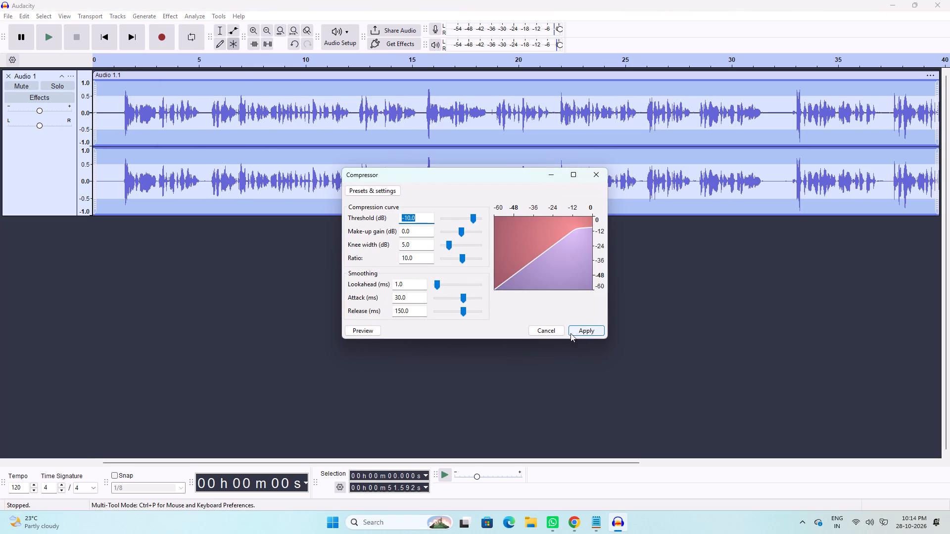
{"action": "left_click", "coordinate": [590, 327]}
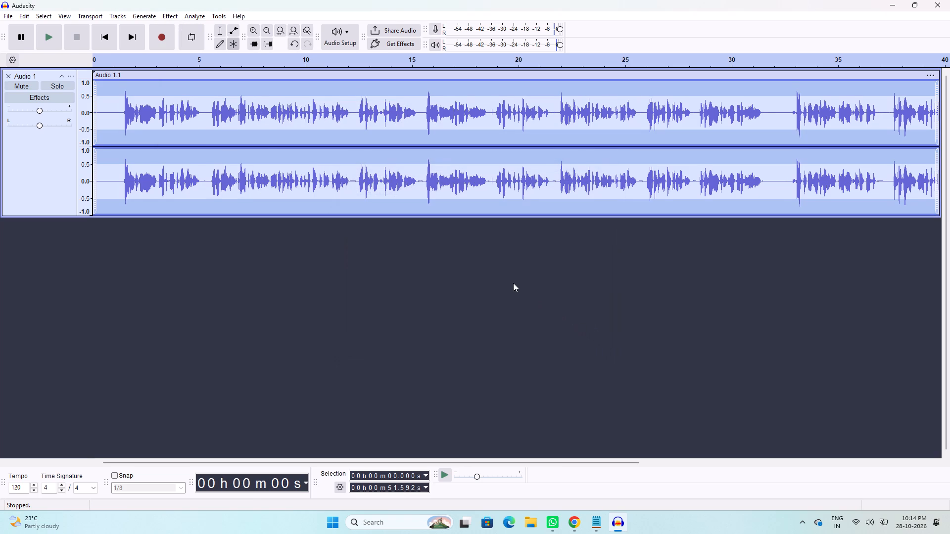
Play the compressed take from about 1.4 s, at the start of the speech, to check how it sounds.
{"action": "left_click", "coordinate": [123, 106]}
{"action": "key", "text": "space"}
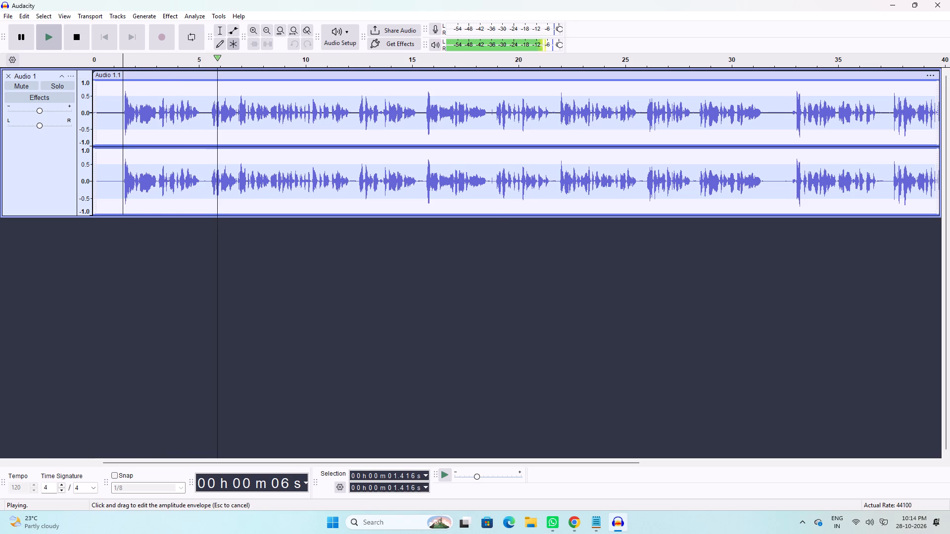
{"action": "left_click_drag", "start_coordinate": [385, 461], "coordinate": [386, 461]}
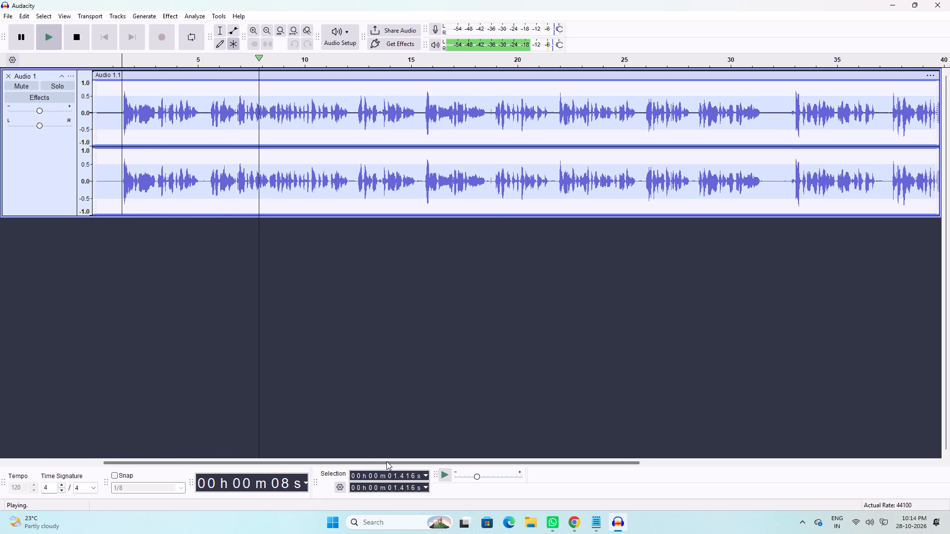
{"action": "left_click_drag", "start_coordinate": [386, 461], "coordinate": [655, 452]}
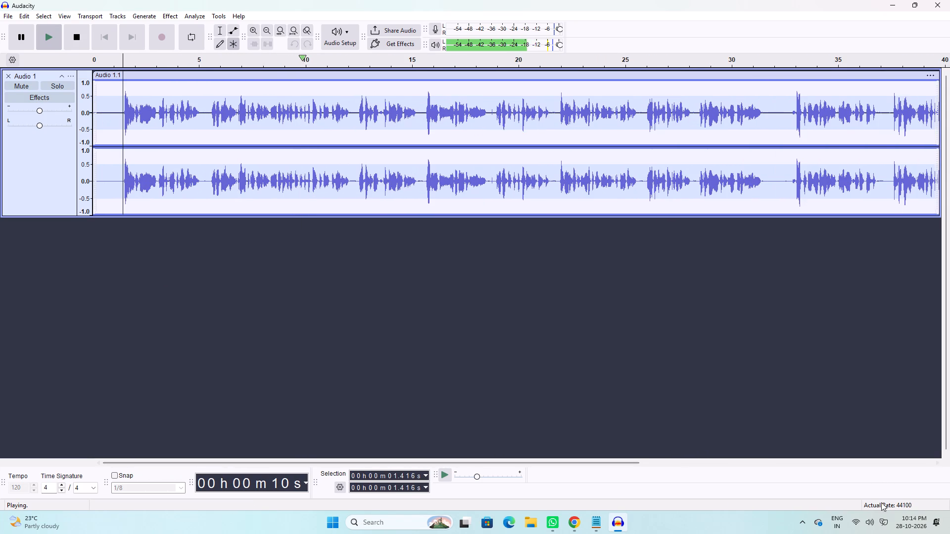
Lower the system output volume to 63 while the compressed take plays.
{"action": "left_click", "coordinate": [873, 522]}
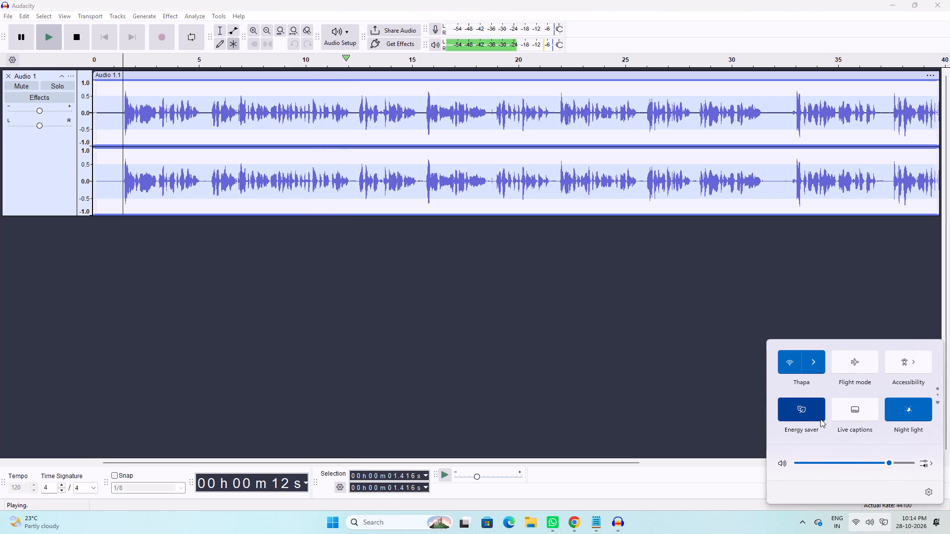
{"action": "left_click_drag", "start_coordinate": [887, 463], "coordinate": [869, 463]}
{"action": "left_click", "coordinate": [869, 463]}
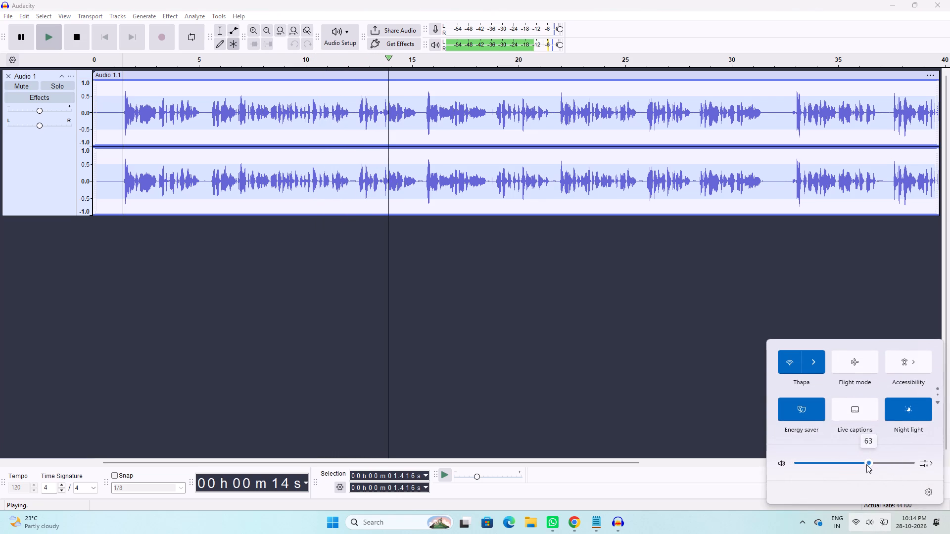
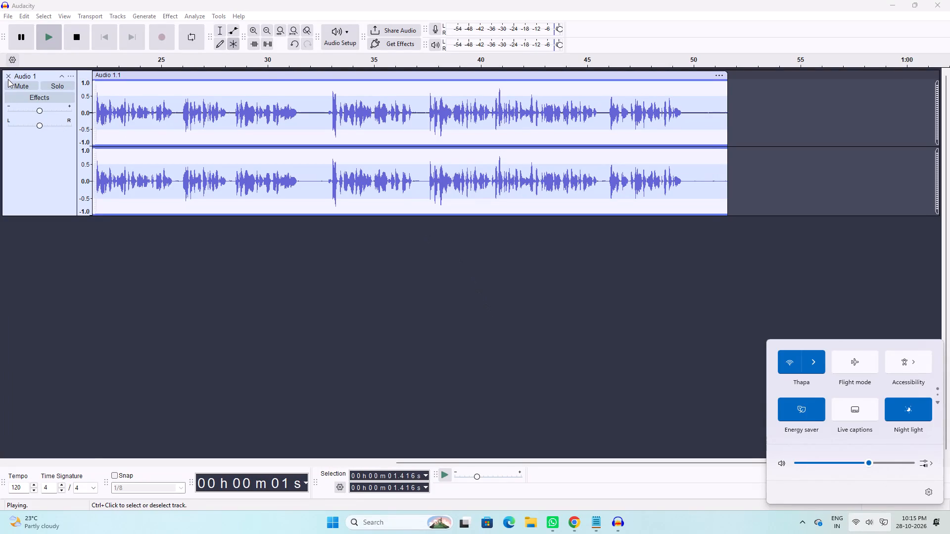
Delete the processed voice-over track from the project.
{"action": "double_click", "coordinate": [239, 122]}
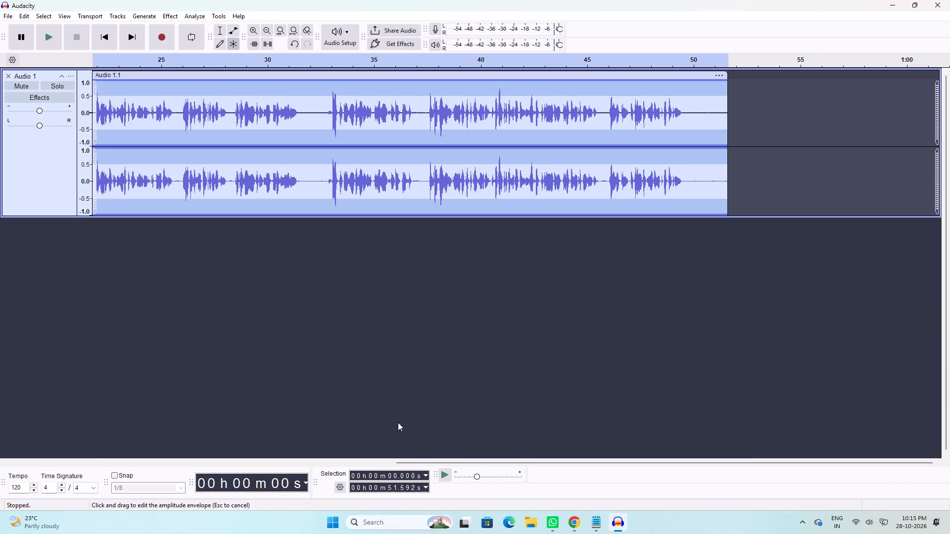
{"action": "left_click", "coordinate": [399, 428]}
{"action": "double_click", "coordinate": [271, 158]}
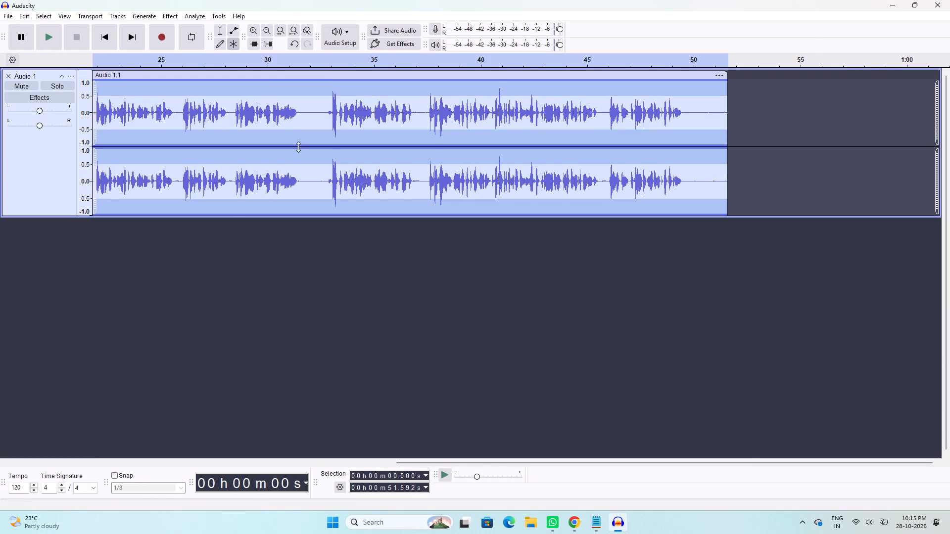
{"action": "left_click", "coordinate": [321, 127]}
{"action": "left_click", "coordinate": [9, 76]}
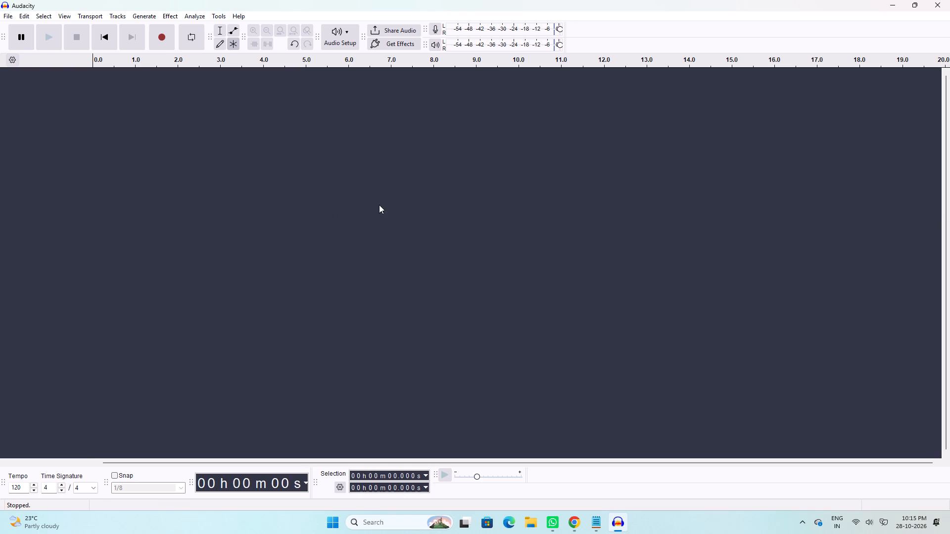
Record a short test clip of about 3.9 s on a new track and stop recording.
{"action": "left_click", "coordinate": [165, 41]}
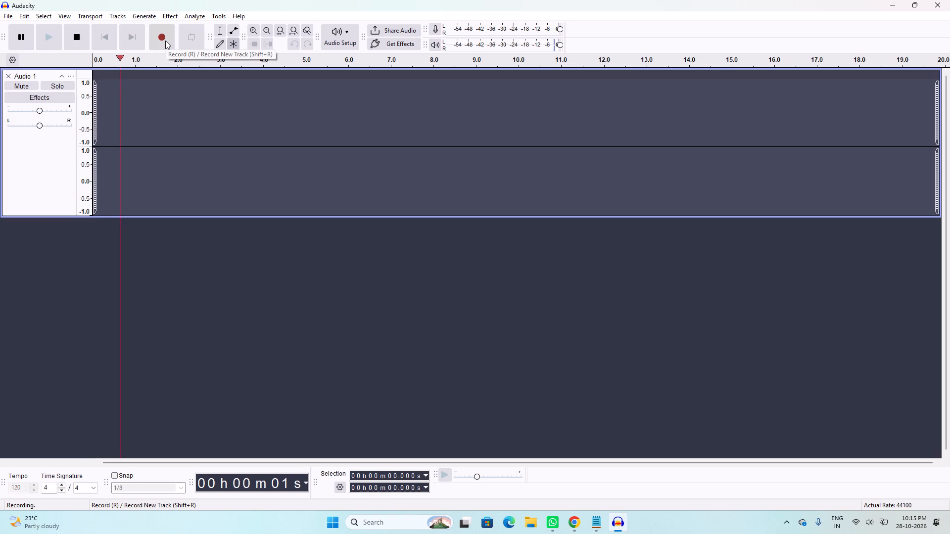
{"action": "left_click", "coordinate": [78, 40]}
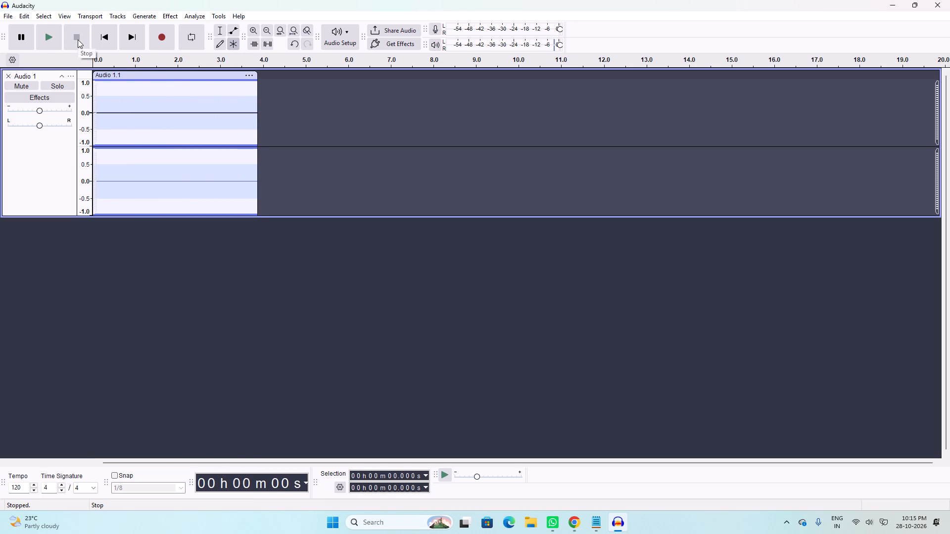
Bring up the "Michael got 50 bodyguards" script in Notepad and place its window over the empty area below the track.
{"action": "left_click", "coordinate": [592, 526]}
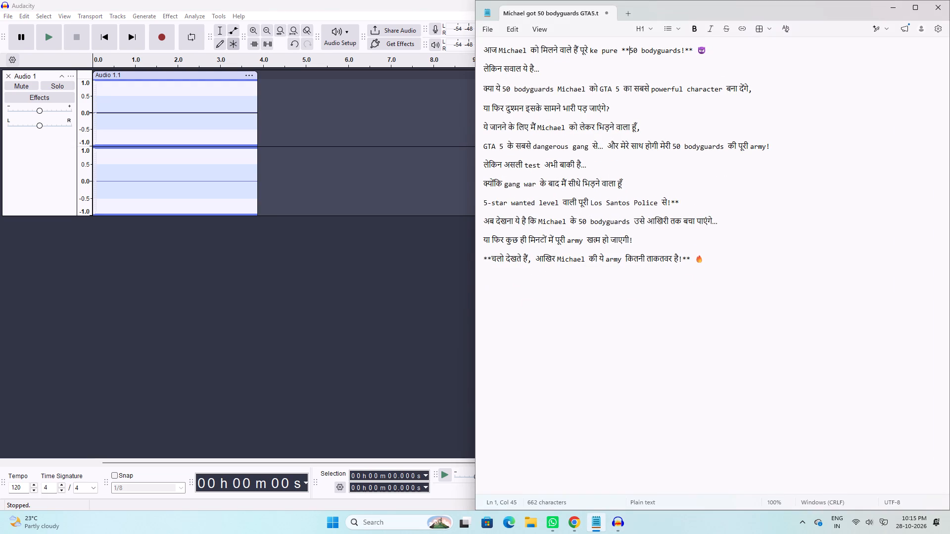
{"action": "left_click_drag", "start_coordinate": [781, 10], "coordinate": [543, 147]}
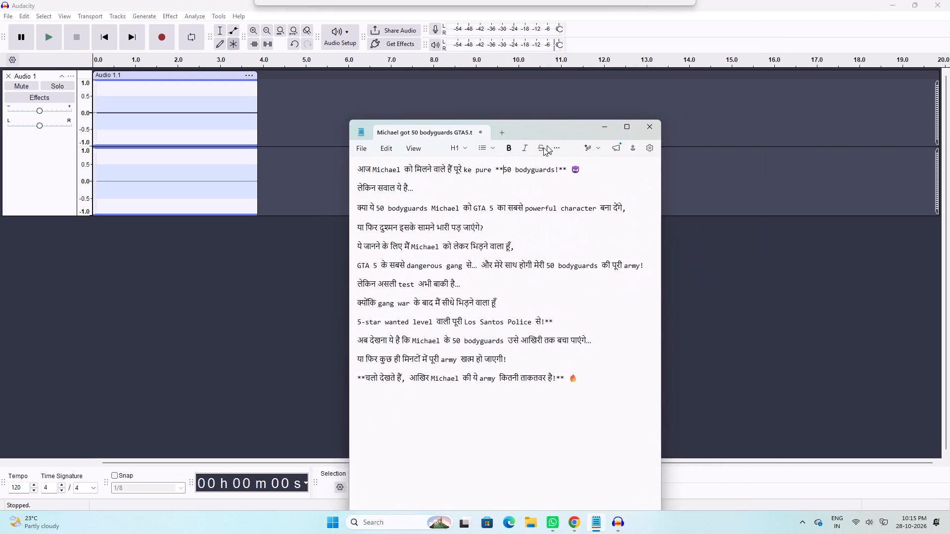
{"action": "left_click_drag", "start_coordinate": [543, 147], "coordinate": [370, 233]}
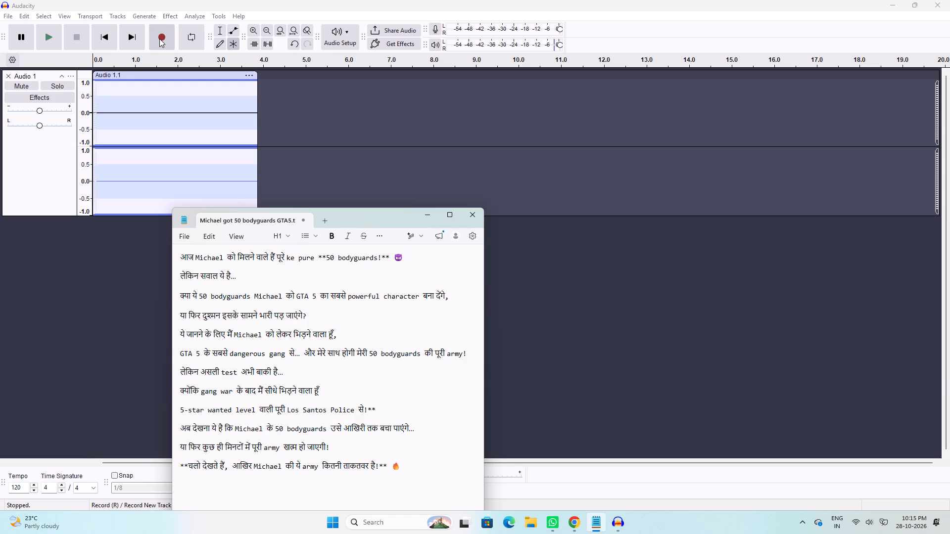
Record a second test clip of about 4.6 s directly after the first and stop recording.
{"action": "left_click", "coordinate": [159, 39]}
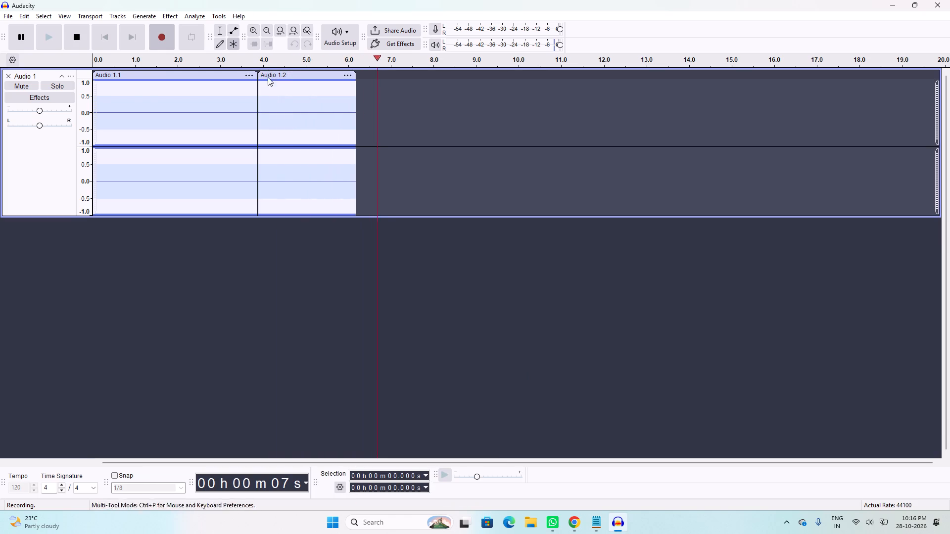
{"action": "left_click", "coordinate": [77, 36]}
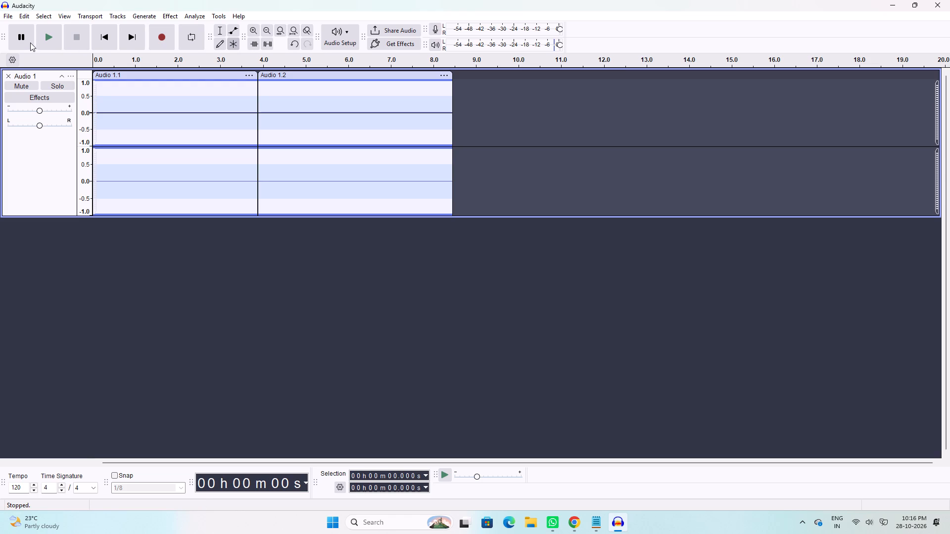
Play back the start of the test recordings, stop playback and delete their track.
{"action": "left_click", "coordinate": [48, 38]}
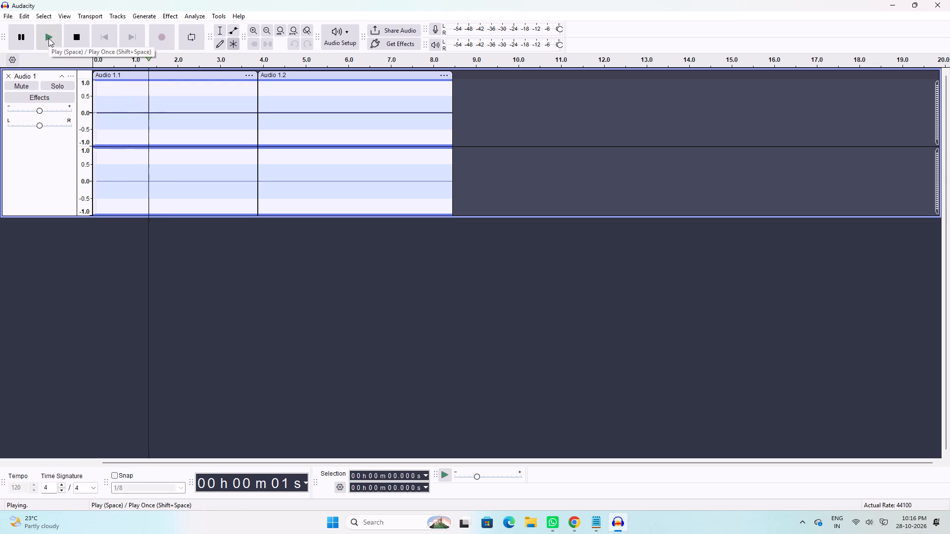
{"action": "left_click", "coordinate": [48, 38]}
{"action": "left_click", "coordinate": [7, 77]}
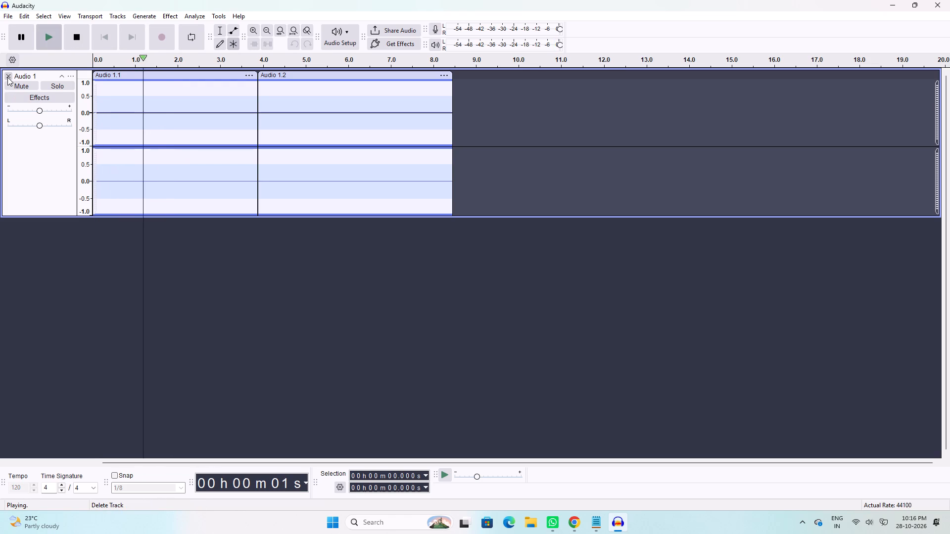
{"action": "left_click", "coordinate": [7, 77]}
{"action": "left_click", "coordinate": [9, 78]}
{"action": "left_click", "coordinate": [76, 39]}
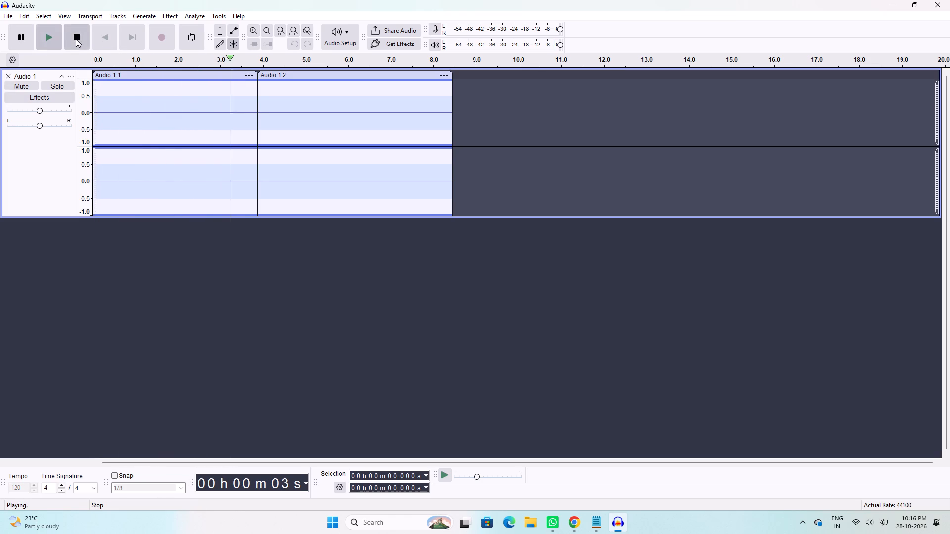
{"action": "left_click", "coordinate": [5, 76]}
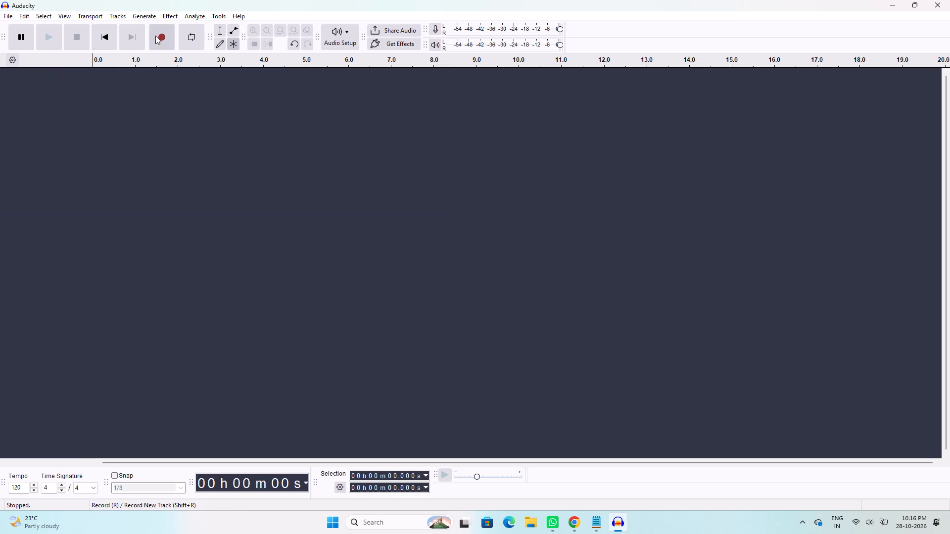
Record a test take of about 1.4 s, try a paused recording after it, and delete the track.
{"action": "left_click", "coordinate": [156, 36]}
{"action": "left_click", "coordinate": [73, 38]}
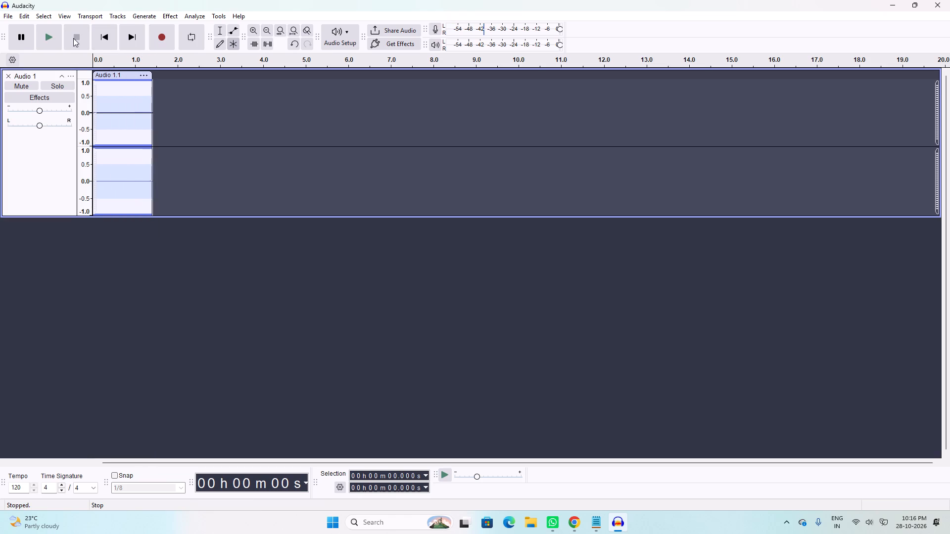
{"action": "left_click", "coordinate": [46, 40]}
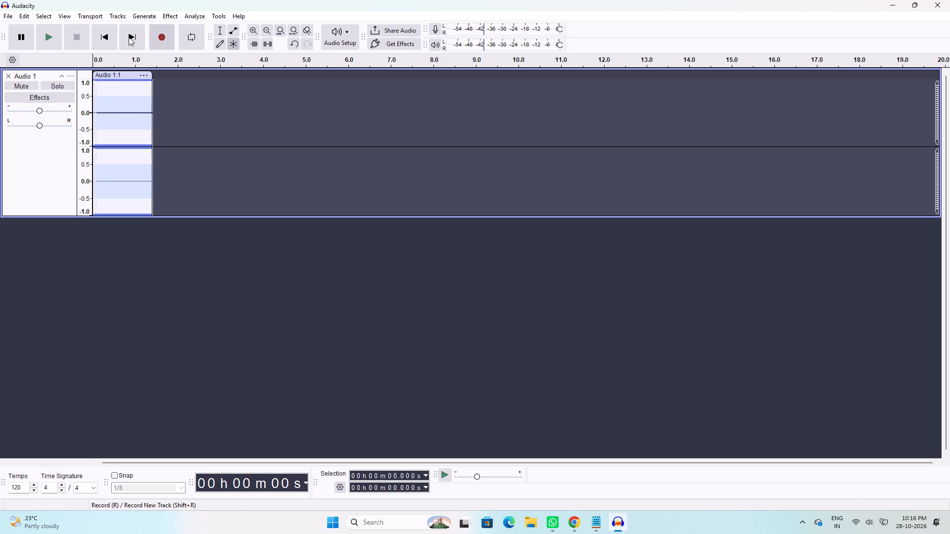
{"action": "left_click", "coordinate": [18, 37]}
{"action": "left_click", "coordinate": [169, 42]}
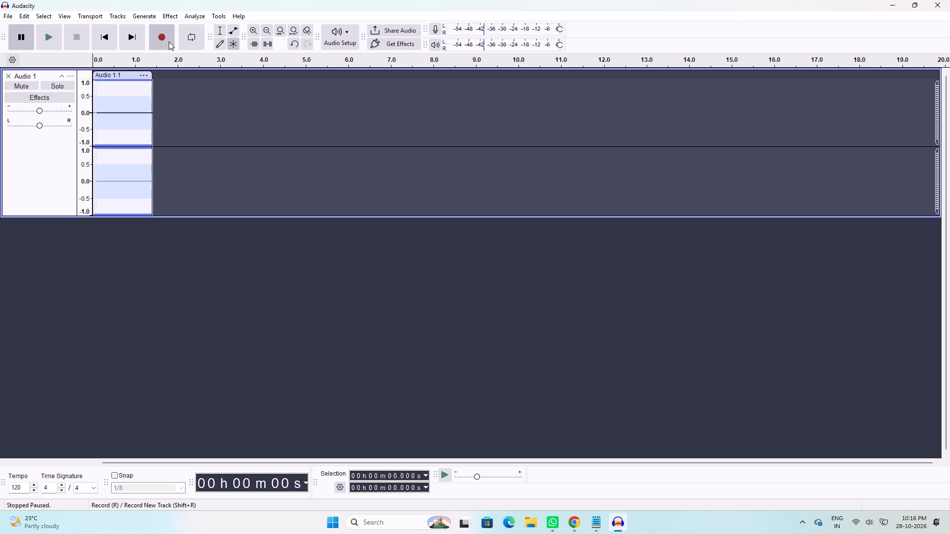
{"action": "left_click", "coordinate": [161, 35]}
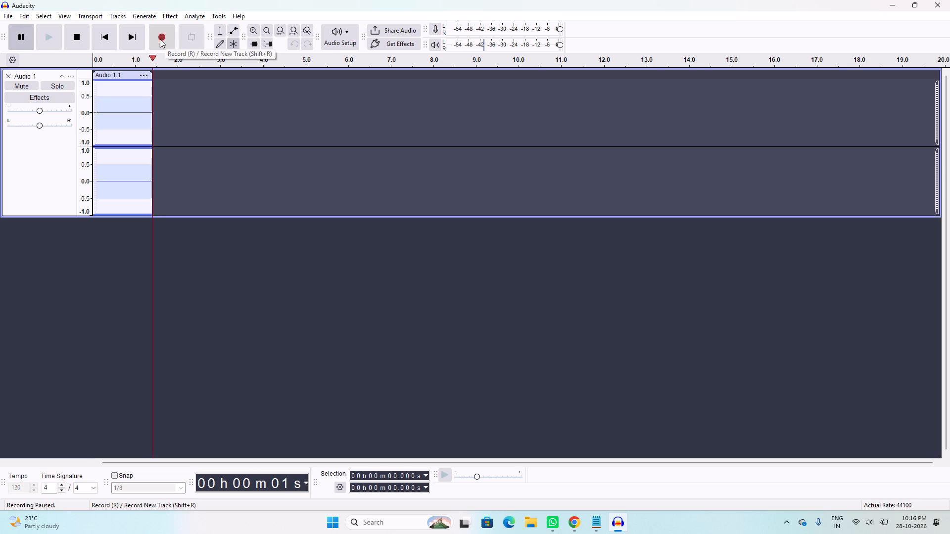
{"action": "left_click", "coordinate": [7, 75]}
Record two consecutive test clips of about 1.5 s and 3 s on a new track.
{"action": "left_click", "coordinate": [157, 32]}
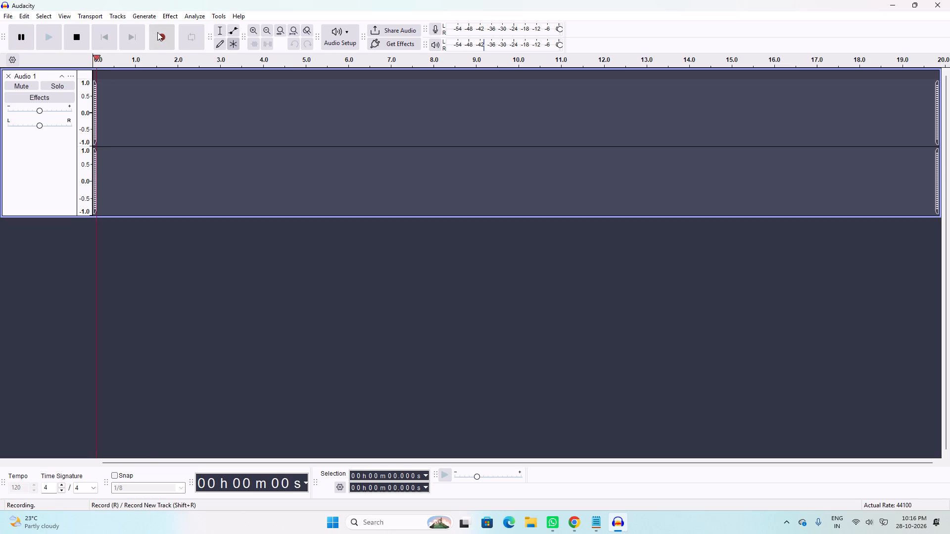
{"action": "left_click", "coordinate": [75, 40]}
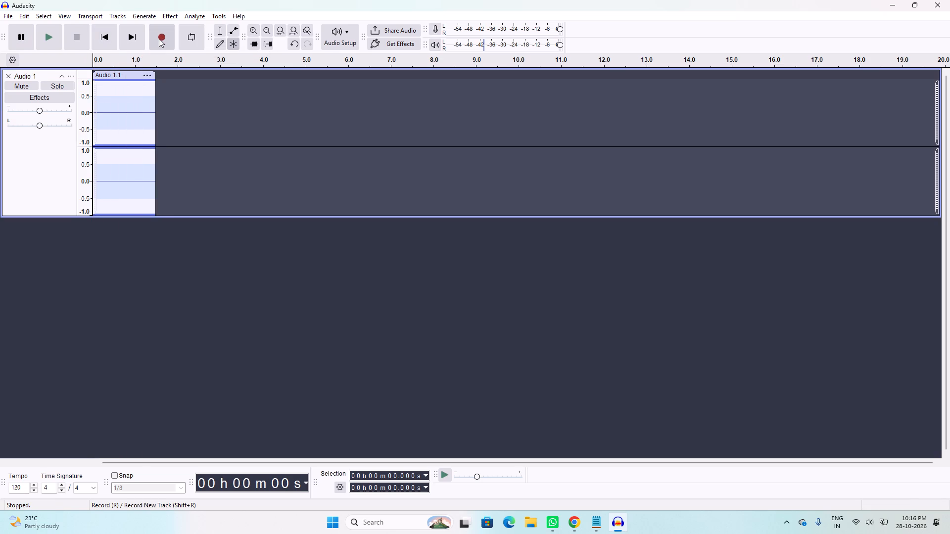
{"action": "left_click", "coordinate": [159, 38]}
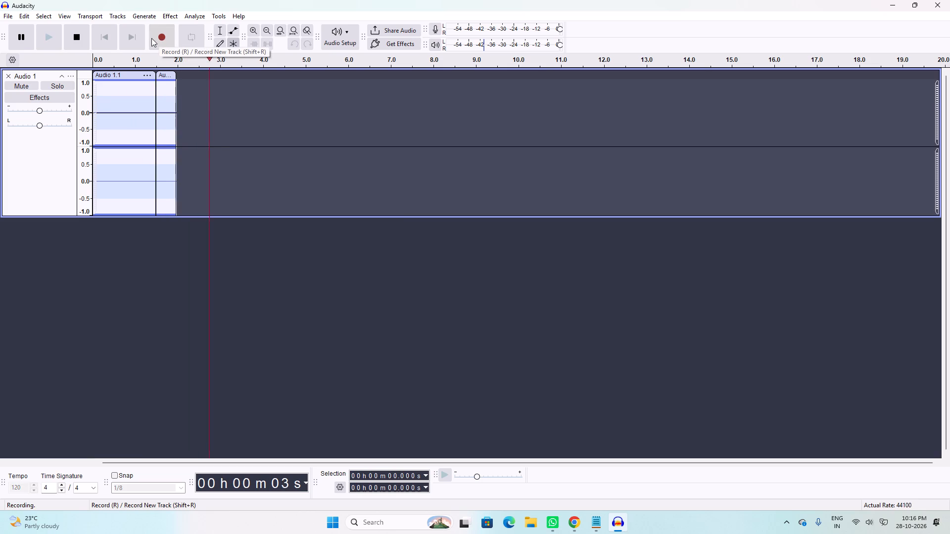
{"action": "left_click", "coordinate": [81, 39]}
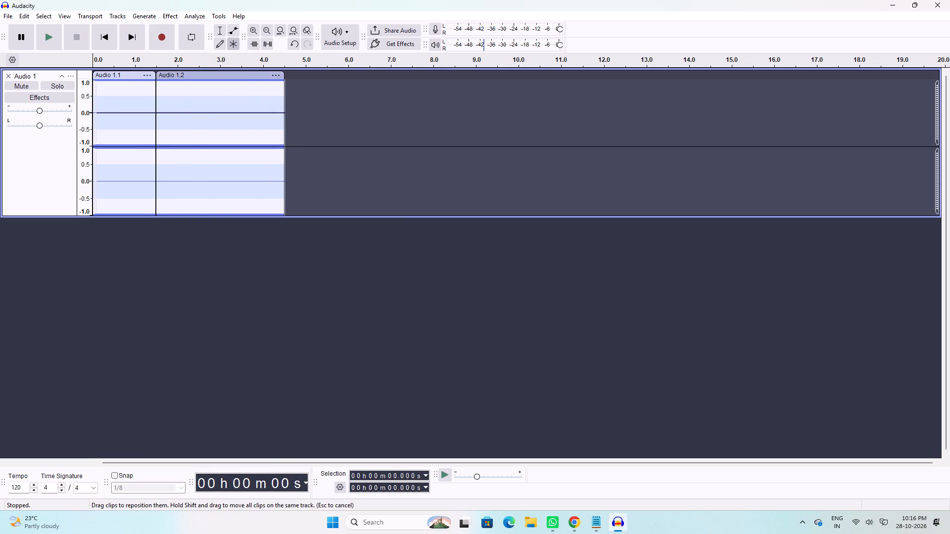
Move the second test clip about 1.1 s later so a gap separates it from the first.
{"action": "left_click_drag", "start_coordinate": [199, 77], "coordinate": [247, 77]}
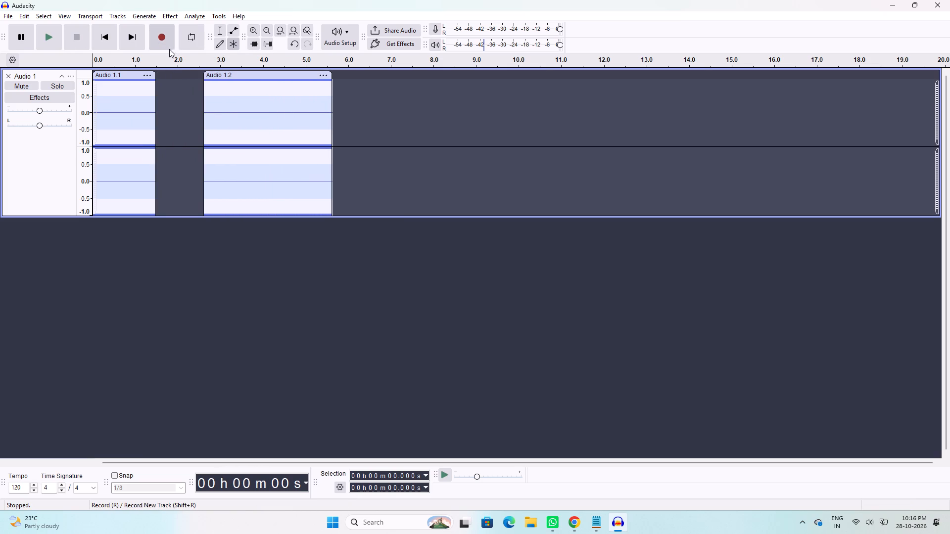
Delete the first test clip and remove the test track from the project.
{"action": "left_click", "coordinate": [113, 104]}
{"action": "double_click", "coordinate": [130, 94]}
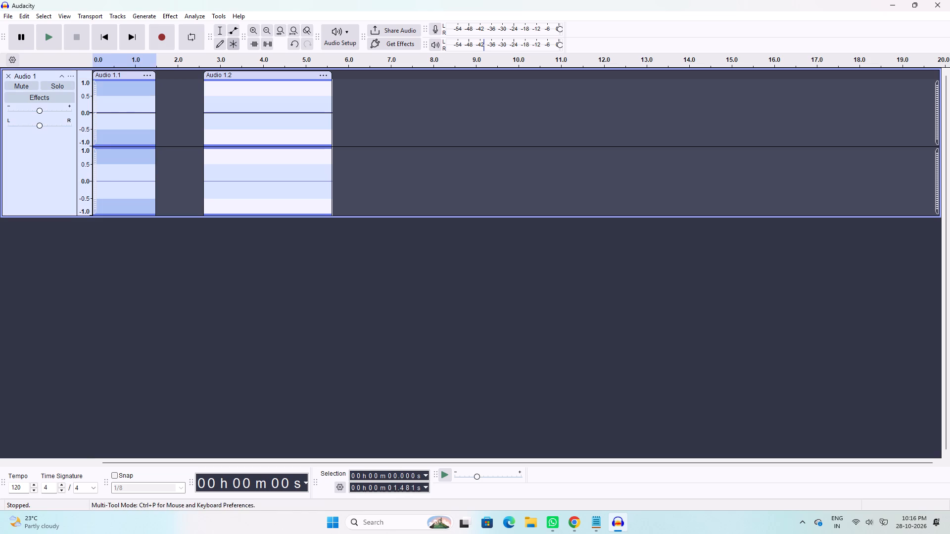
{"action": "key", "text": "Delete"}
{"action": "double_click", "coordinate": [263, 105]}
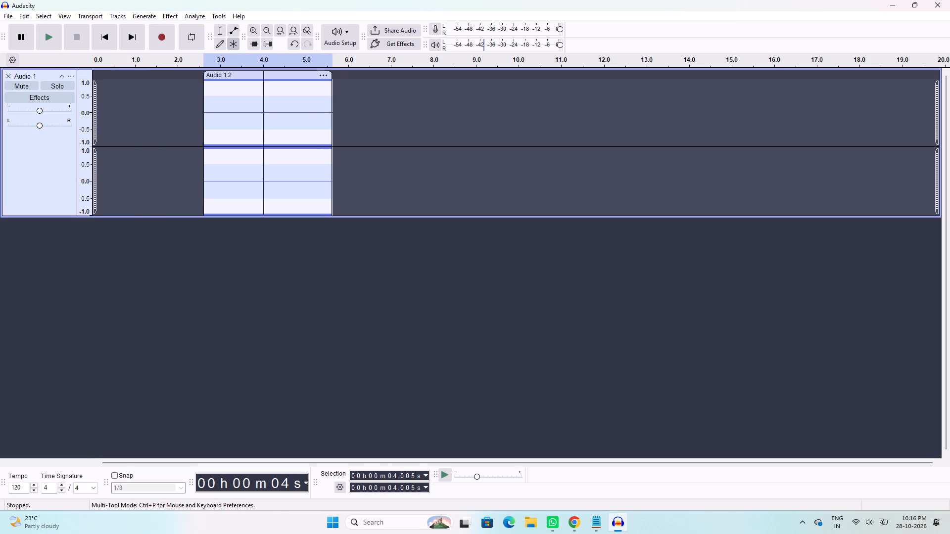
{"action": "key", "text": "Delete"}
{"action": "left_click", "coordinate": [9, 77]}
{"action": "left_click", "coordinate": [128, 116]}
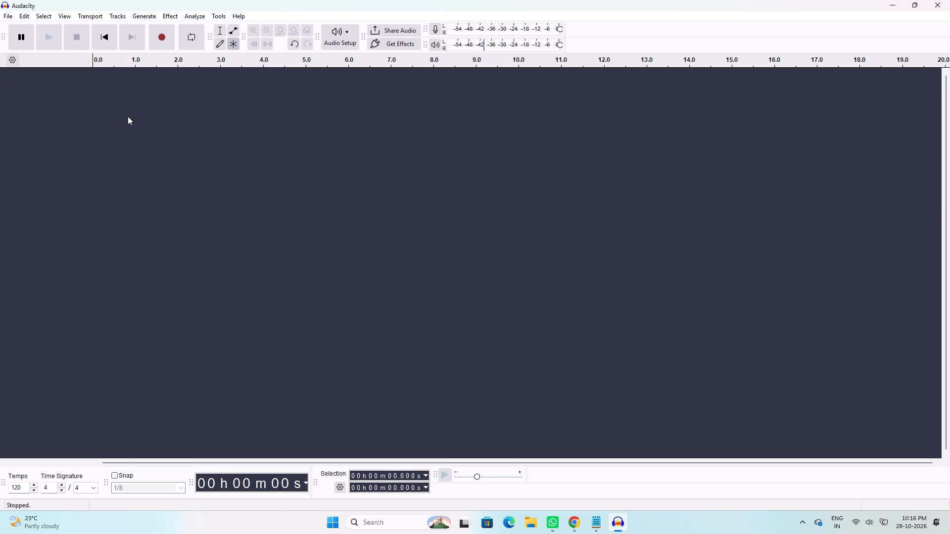
Arrange the windows side by side, with the Notepad script on the left half and Audacity on the right half.
{"action": "left_click", "coordinate": [266, 231]}
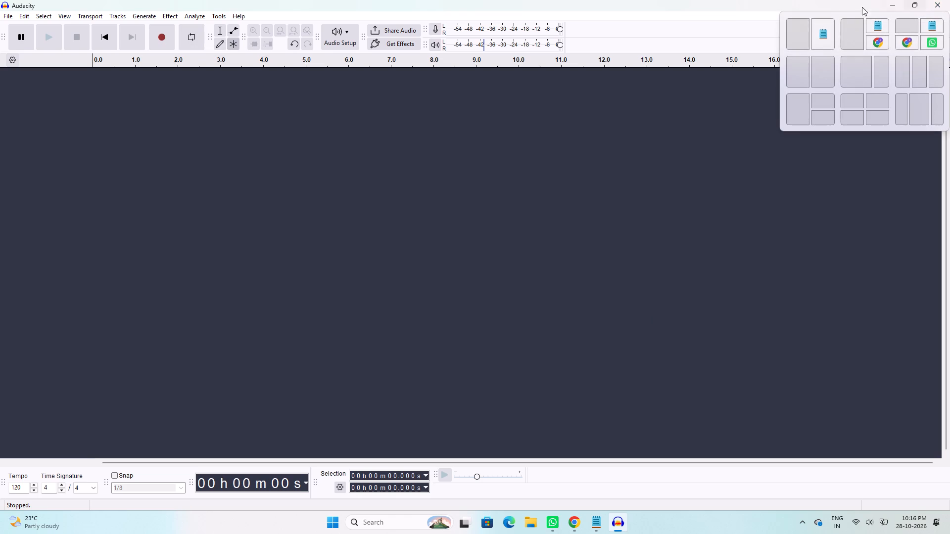
{"action": "left_click", "coordinate": [802, 37]}
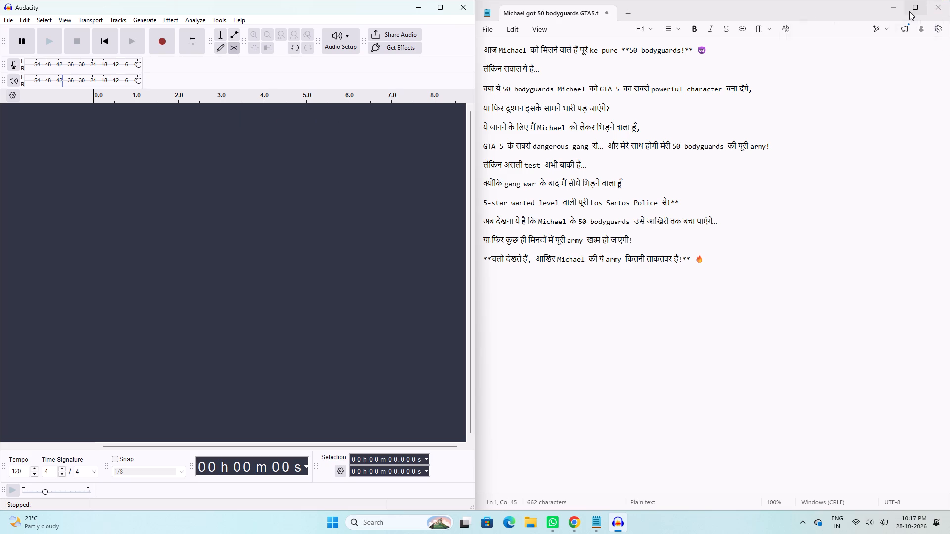
{"action": "left_click", "coordinate": [787, 33]}
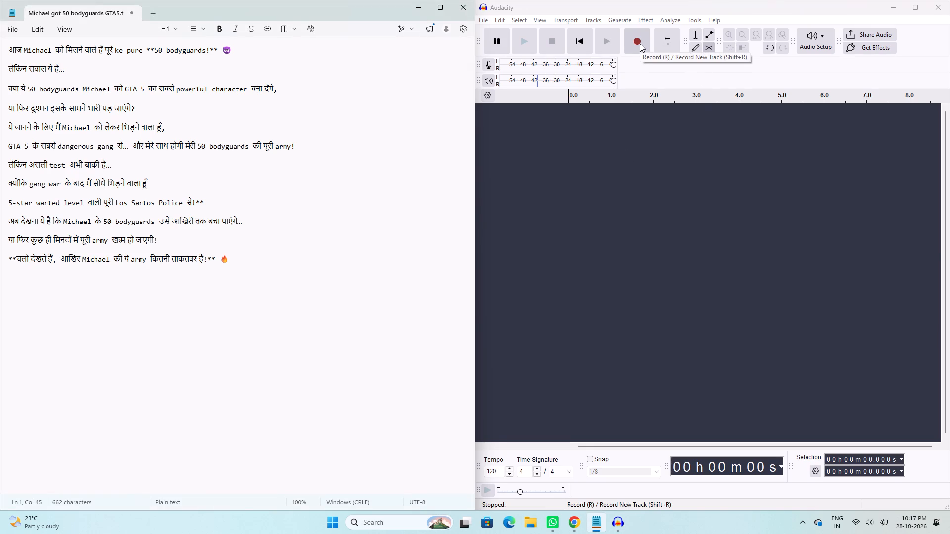
Start recording a new voice-over take in the empty project while reading the script.
{"action": "left_click", "coordinate": [640, 44]}
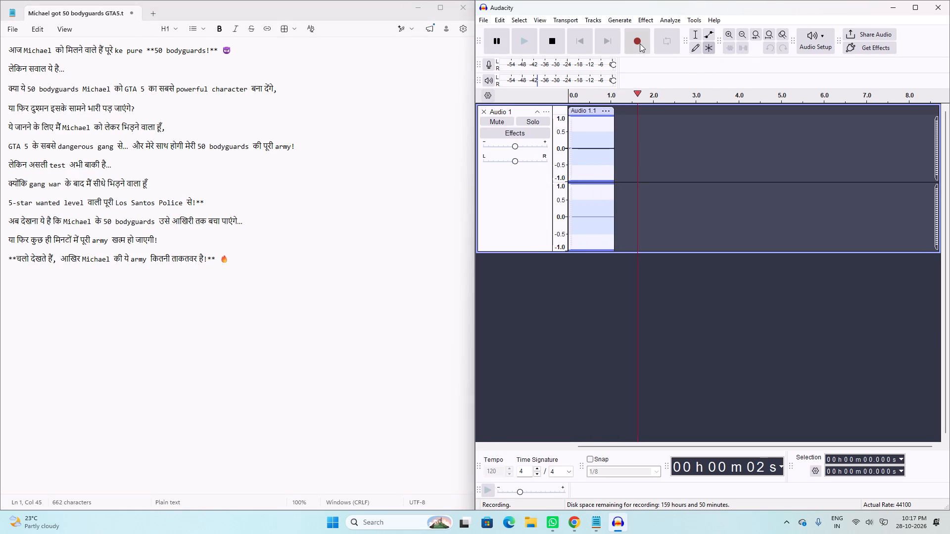
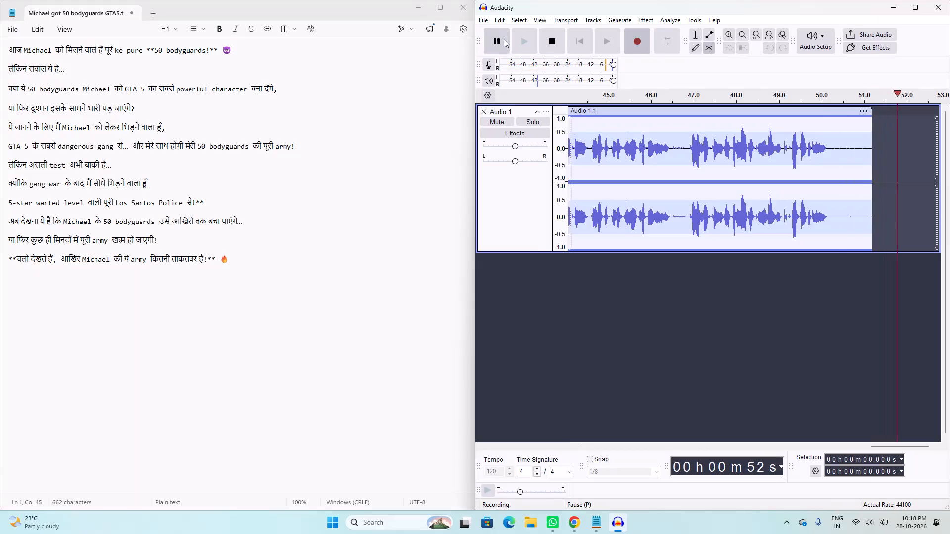
Stop the voice-over recording.
{"action": "left_click", "coordinate": [550, 41]}
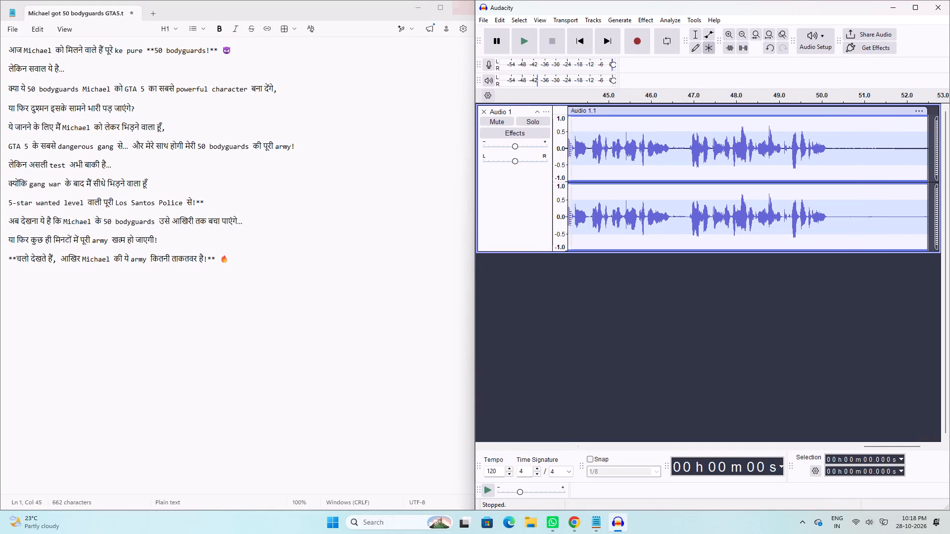
Close the Notepad script window and maximize the Audacity window.
{"action": "left_click", "coordinate": [8, 28]}
{"action": "left_click", "coordinate": [38, 127]}
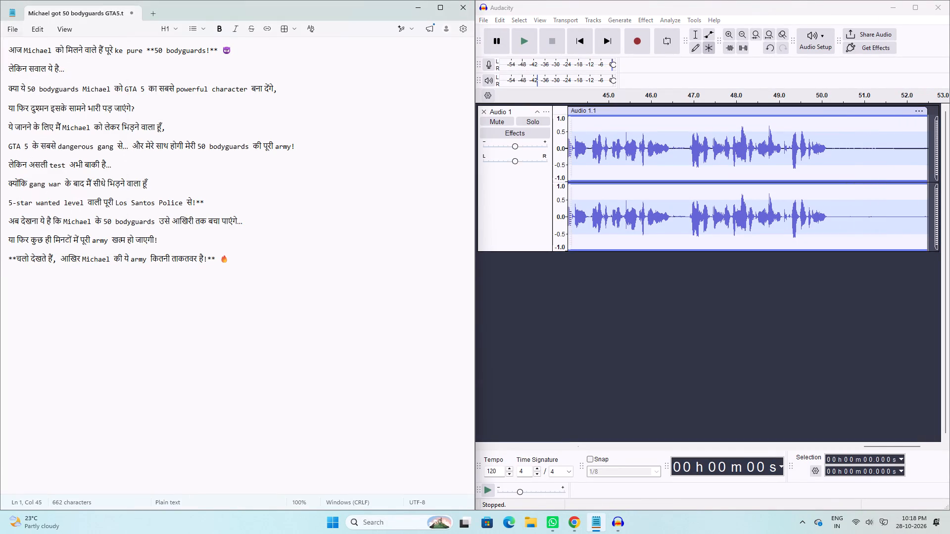
{"action": "left_click", "coordinate": [467, 10]}
{"action": "left_click", "coordinate": [916, 10]}
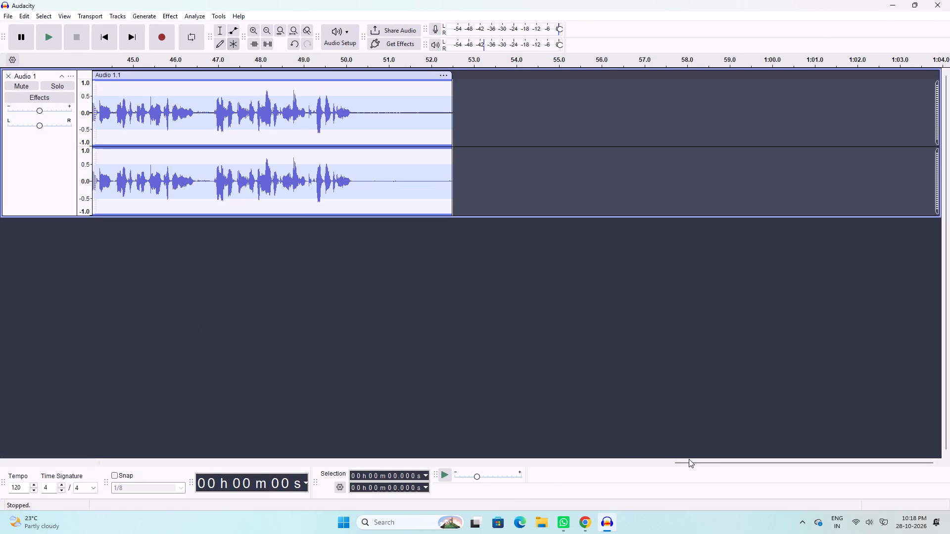
Play the new take from its beginning and again from about 3.3 s to check how it sounds.
{"action": "left_click_drag", "start_coordinate": [745, 464], "coordinate": [777, 460]}
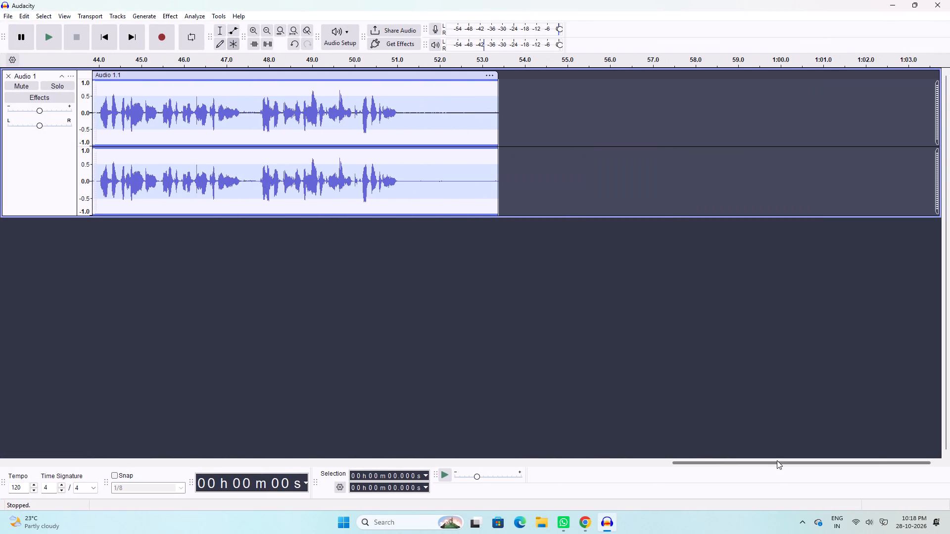
{"action": "left_click_drag", "start_coordinate": [777, 460], "coordinate": [223, 458]}
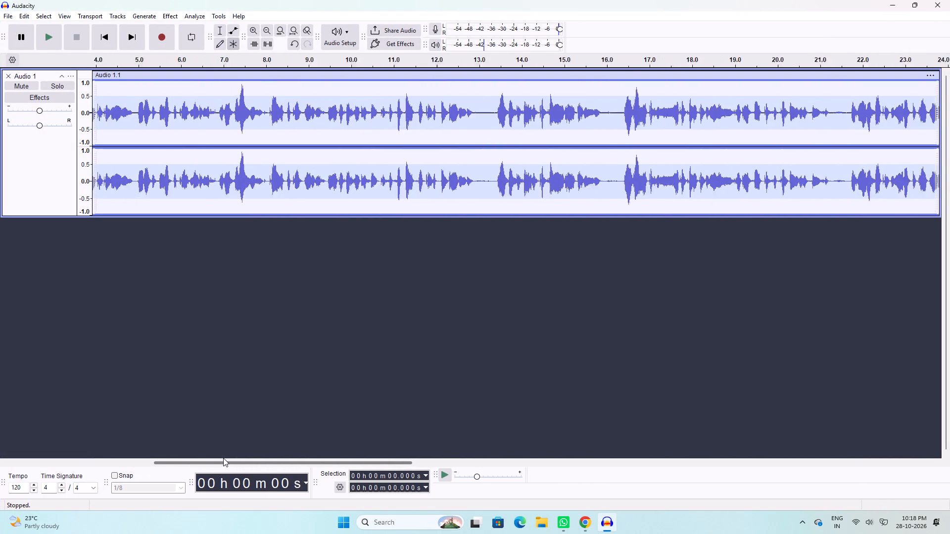
{"action": "left_click_drag", "start_coordinate": [223, 458], "coordinate": [139, 452]}
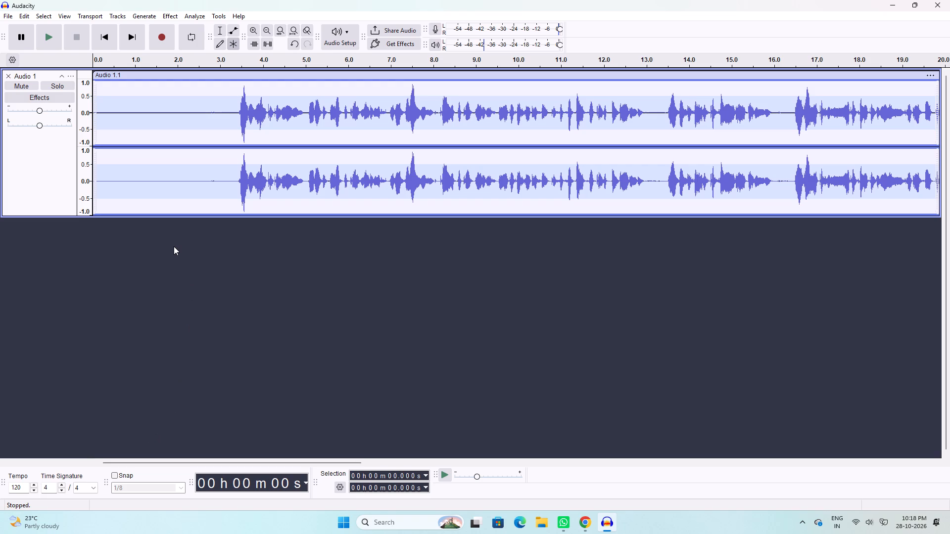
{"action": "key", "text": "space"}
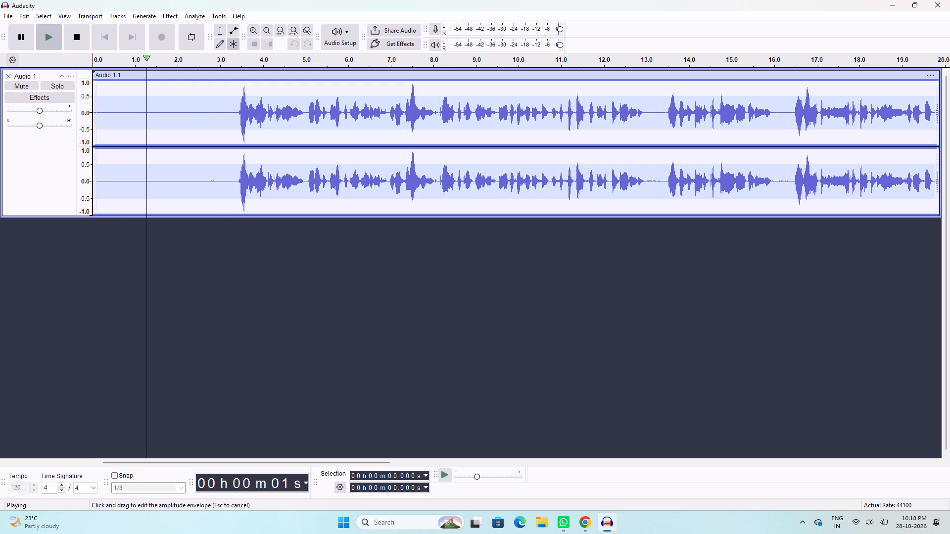
{"action": "left_click", "coordinate": [234, 112]}
{"action": "key", "text": "space"}
{"action": "key", "text": "space"}
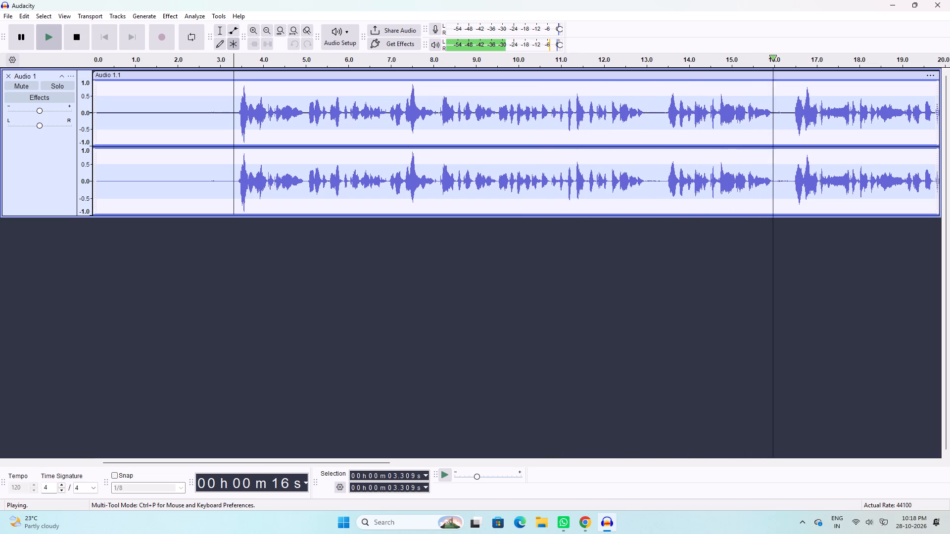
{"action": "key", "text": "space"}
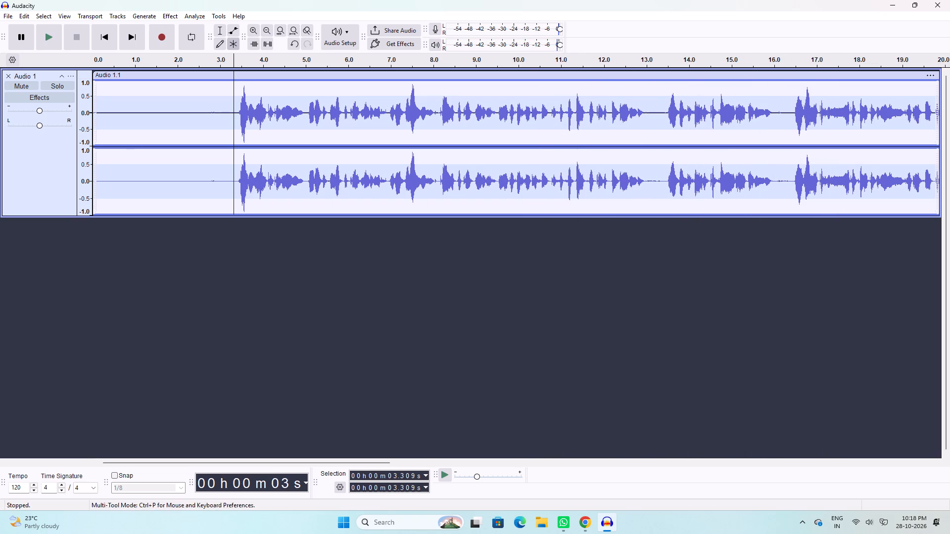
Capture a noise profile from the silent lead-in between about 0.88 s and 2.57 s.
{"action": "left_click_drag", "start_coordinate": [130, 99], "coordinate": [202, 131]}
{"action": "left_click", "coordinate": [170, 15]}
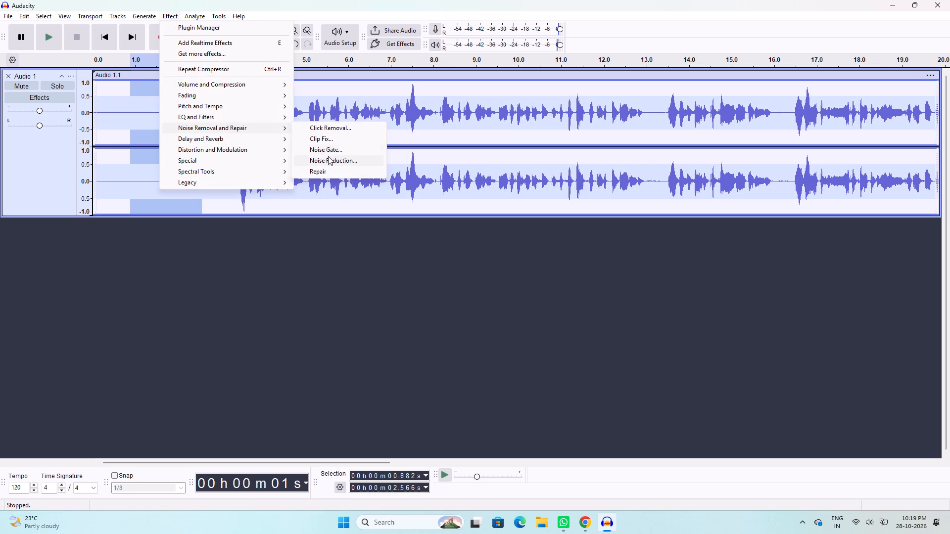
{"action": "left_click", "coordinate": [344, 161]}
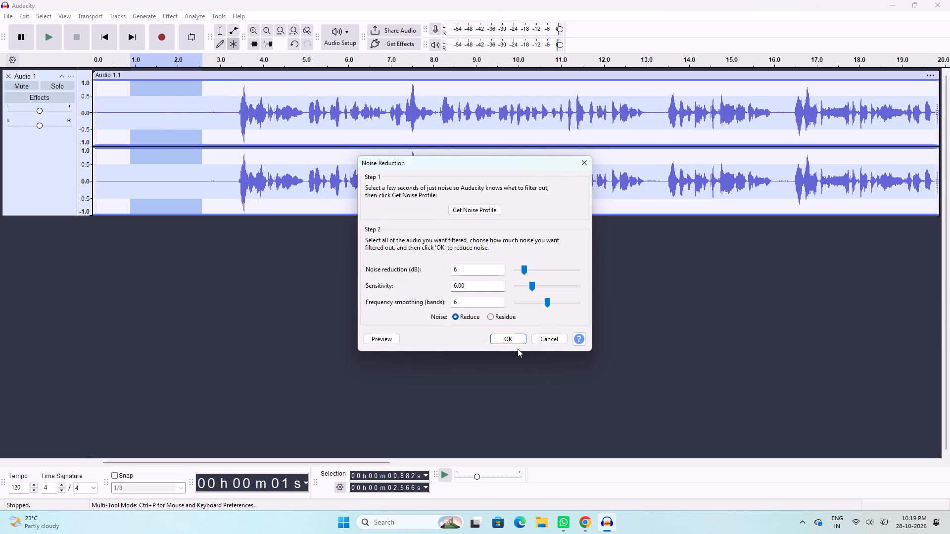
{"action": "left_click", "coordinate": [480, 211]}
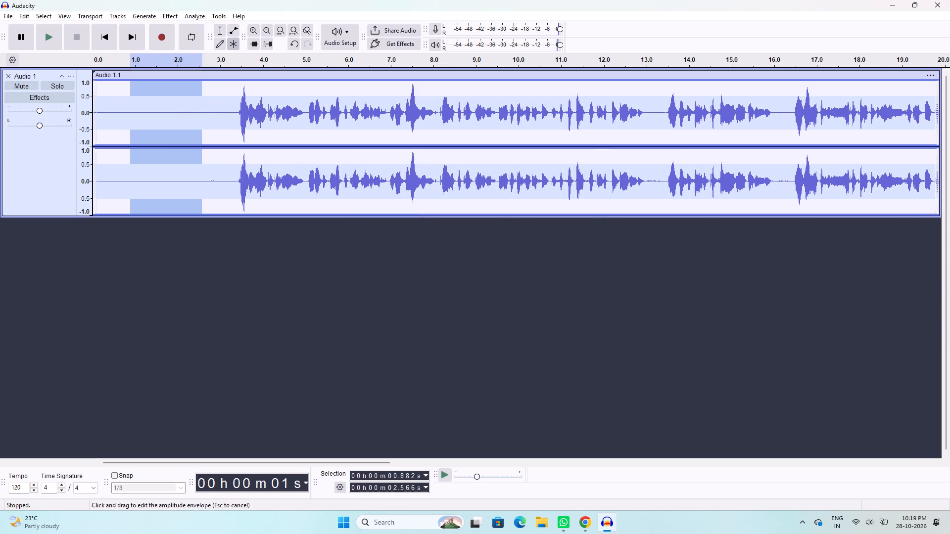
Apply Noise Reduction to the whole clip with 6 dB reduction, sensitivity 6.00 and 6 frequency smoothing bands.
{"action": "double_click", "coordinate": [179, 121]}
{"action": "left_click", "coordinate": [167, 17]}
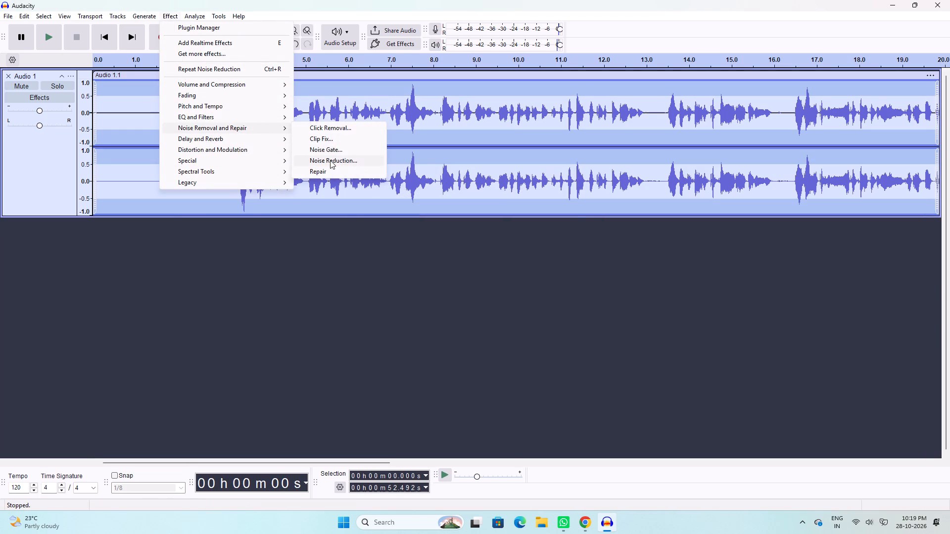
{"action": "left_click", "coordinate": [339, 160]}
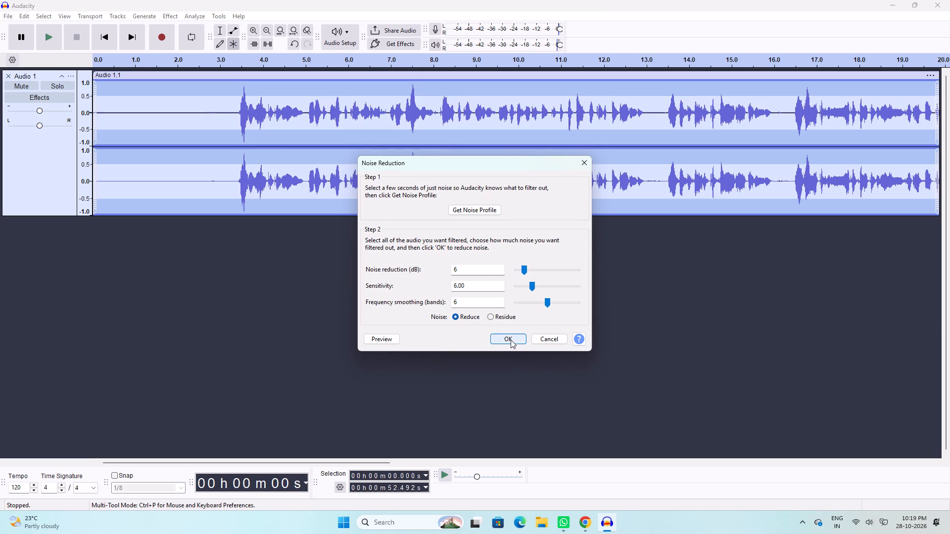
{"action": "left_click", "coordinate": [508, 339]}
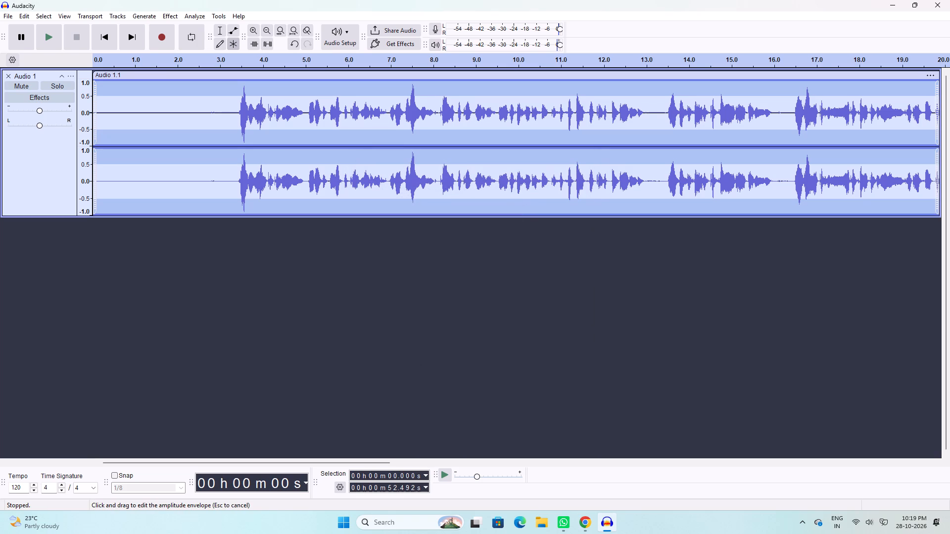
Apply the Compressor effect to the whole clip with its existing settings.
{"action": "left_click", "coordinate": [172, 17]}
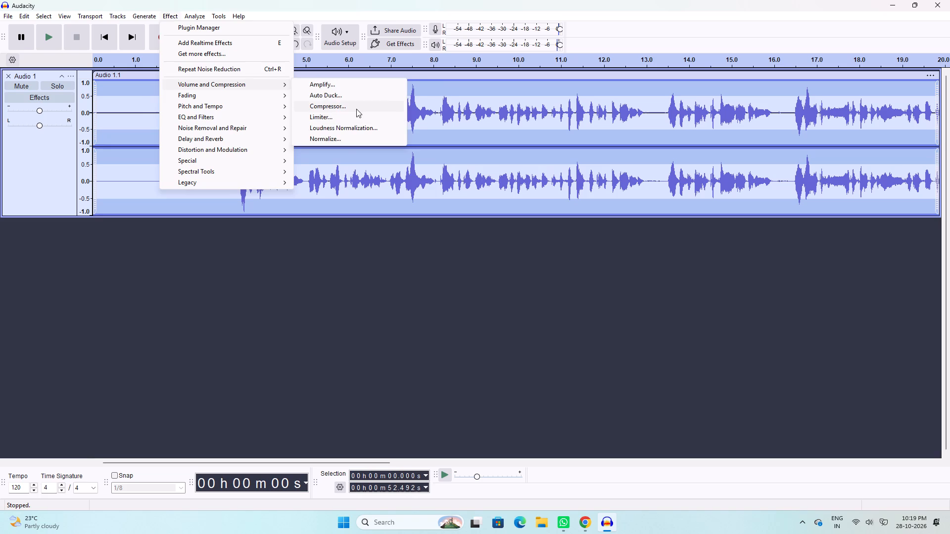
{"action": "left_click", "coordinate": [356, 109]}
{"action": "left_click", "coordinate": [584, 329]}
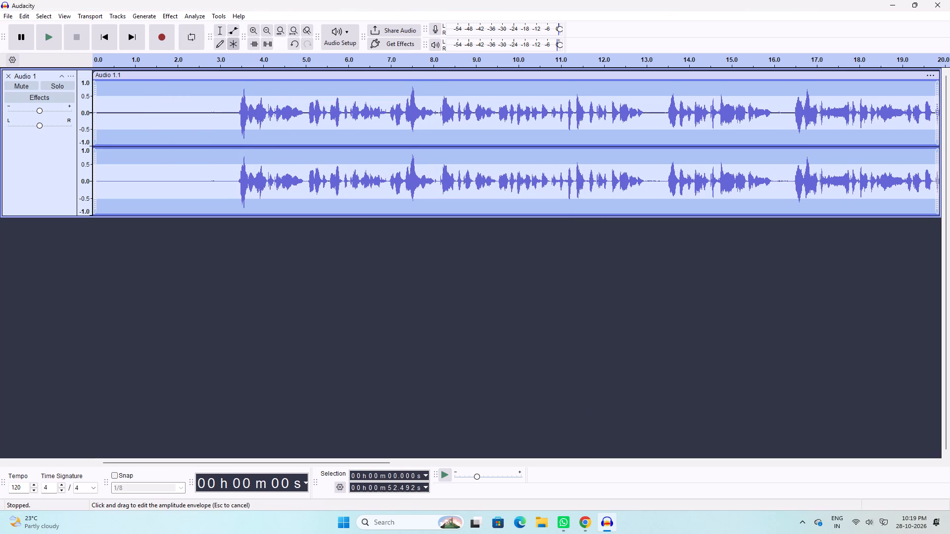
Delete the silent lead-in from 0 to about 3.33 s so the take starts with speech.
{"action": "left_click_drag", "start_coordinate": [235, 105], "coordinate": [28, 107]}
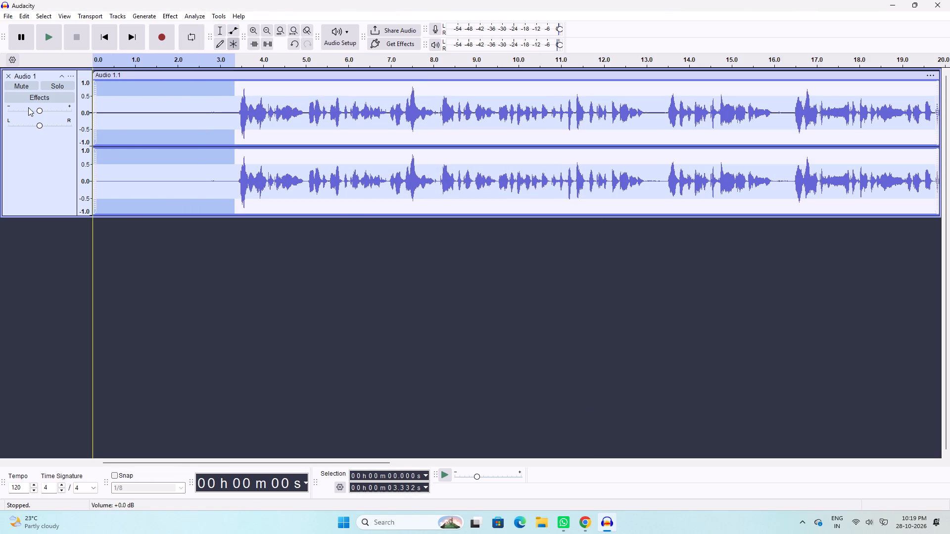
{"action": "key", "text": "Delete"}
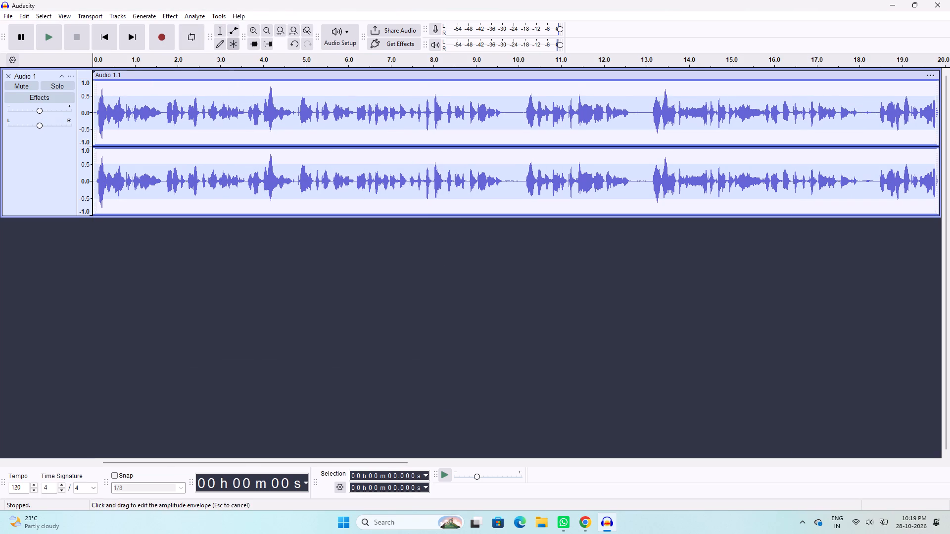
Cut about 0.4 to 0.5 s from each silent pause starting near 9.65 s, 12.16 s and 17.08 s.
{"action": "left_click_drag", "start_coordinate": [504, 114], "coordinate": [506, 115]}
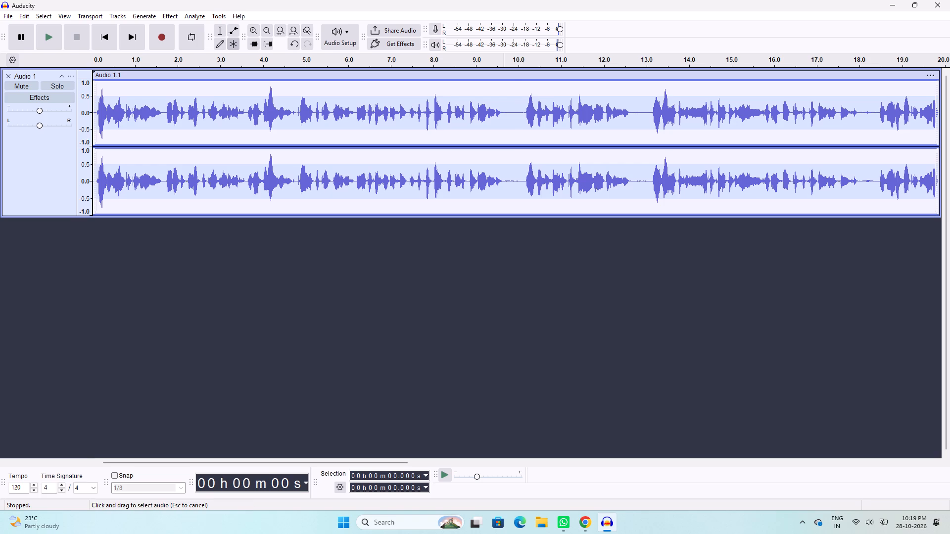
{"action": "left_click_drag", "start_coordinate": [506, 115], "coordinate": [524, 128]}
{"action": "key", "text": "Delete"}
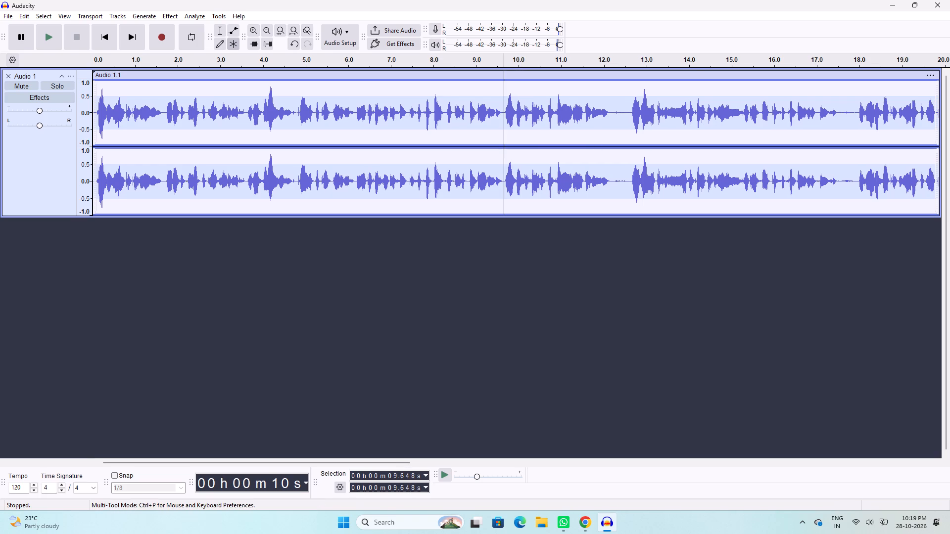
{"action": "left_click_drag", "start_coordinate": [611, 112], "coordinate": [615, 116]}
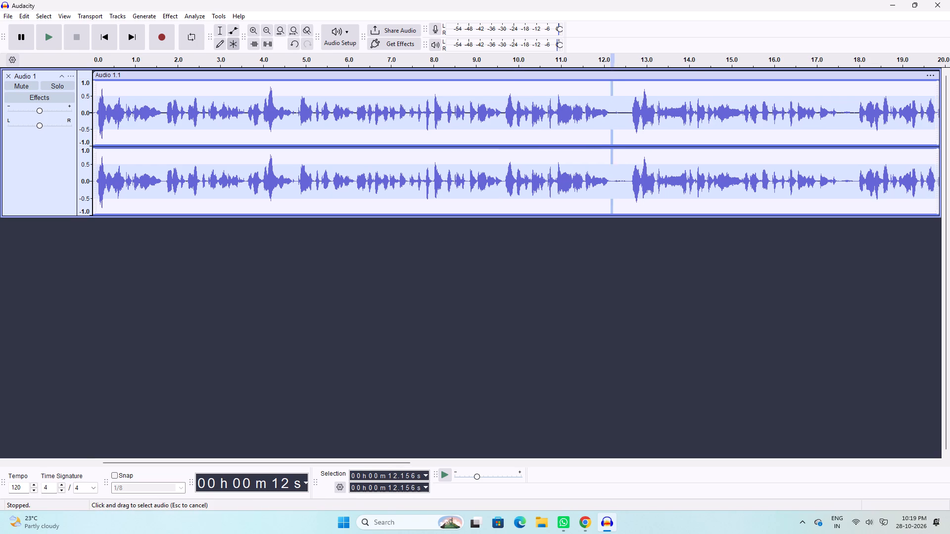
{"action": "left_click_drag", "start_coordinate": [615, 116], "coordinate": [630, 142]}
{"action": "key", "text": "Delete"}
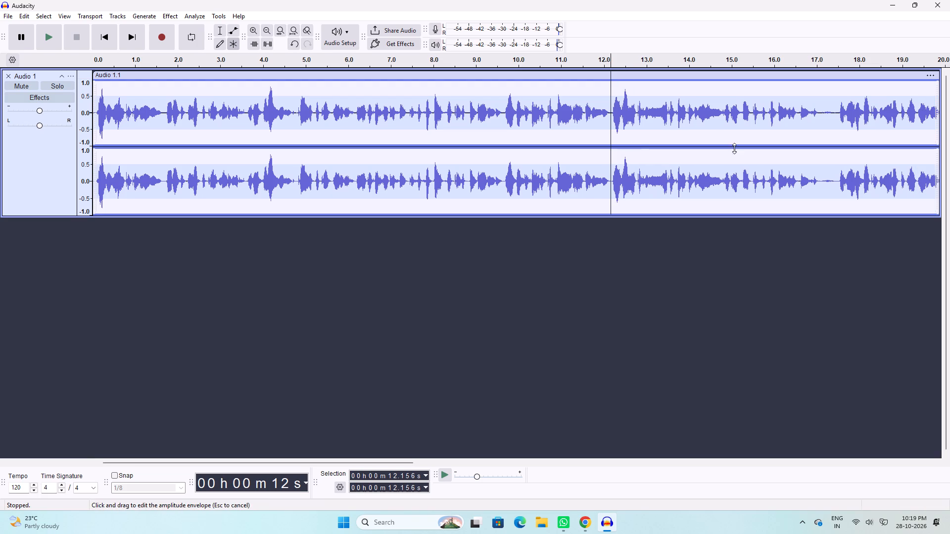
{"action": "left_click_drag", "start_coordinate": [820, 112], "coordinate": [835, 127]}
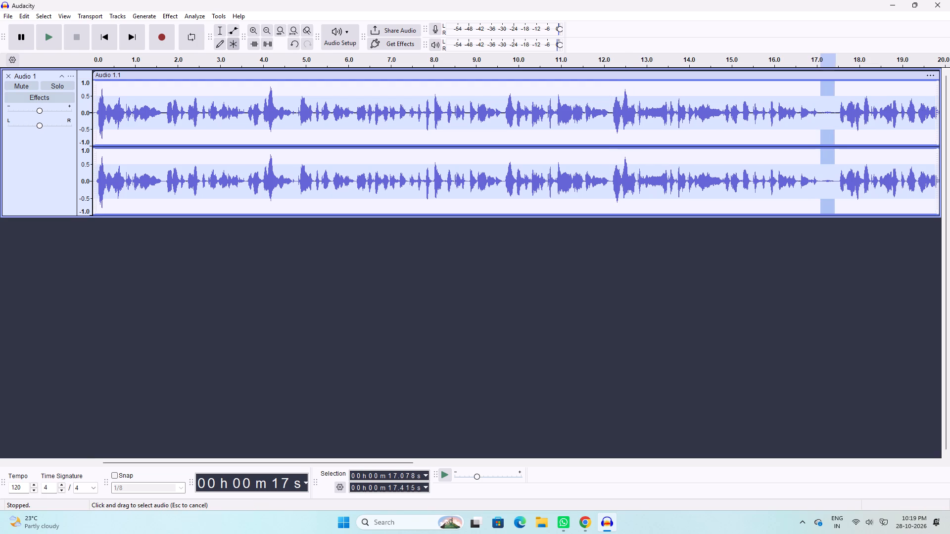
{"action": "left_click_drag", "start_coordinate": [835, 127], "coordinate": [838, 129]}
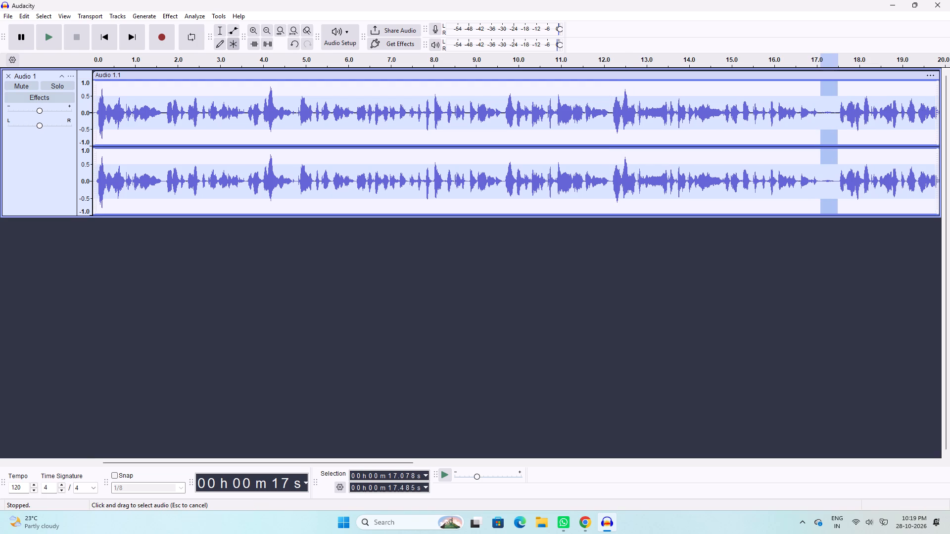
{"action": "left_click_drag", "start_coordinate": [838, 129], "coordinate": [837, 129]}
{"action": "key", "text": "Delete"}
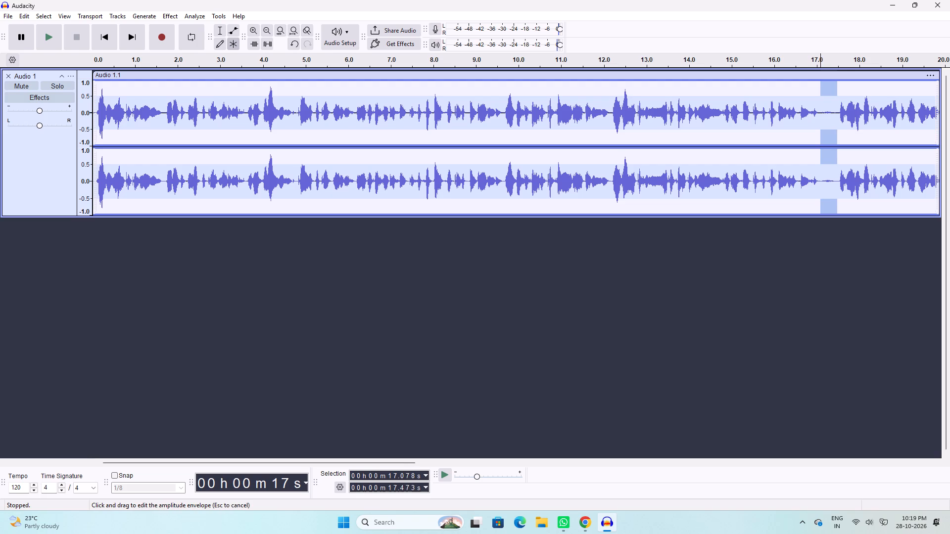
Play the take from about 15.9 s to check the transition at the 17.08 s cut.
{"action": "scroll", "coordinate": [804, 158], "scroll_direction": "down", "scroll_amount": 4}
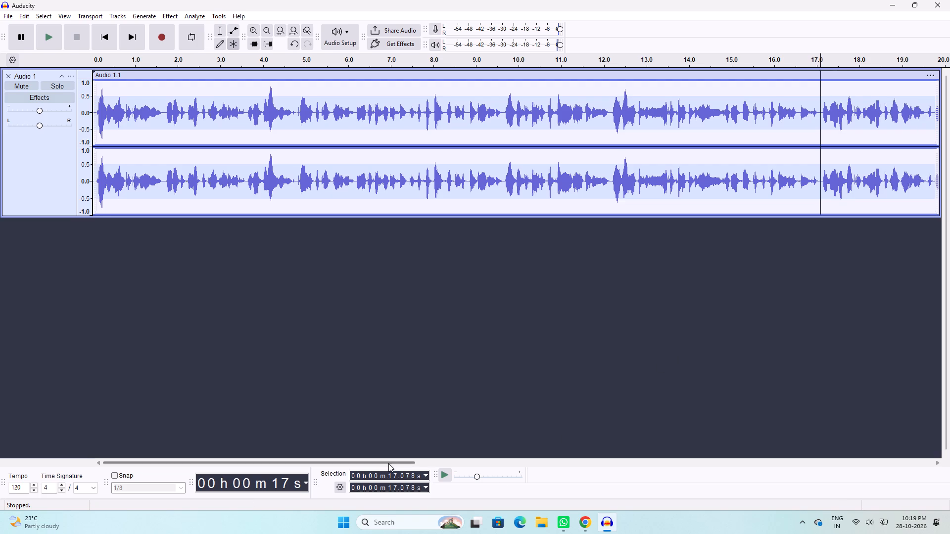
{"action": "left_click_drag", "start_coordinate": [389, 463], "coordinate": [621, 468]}
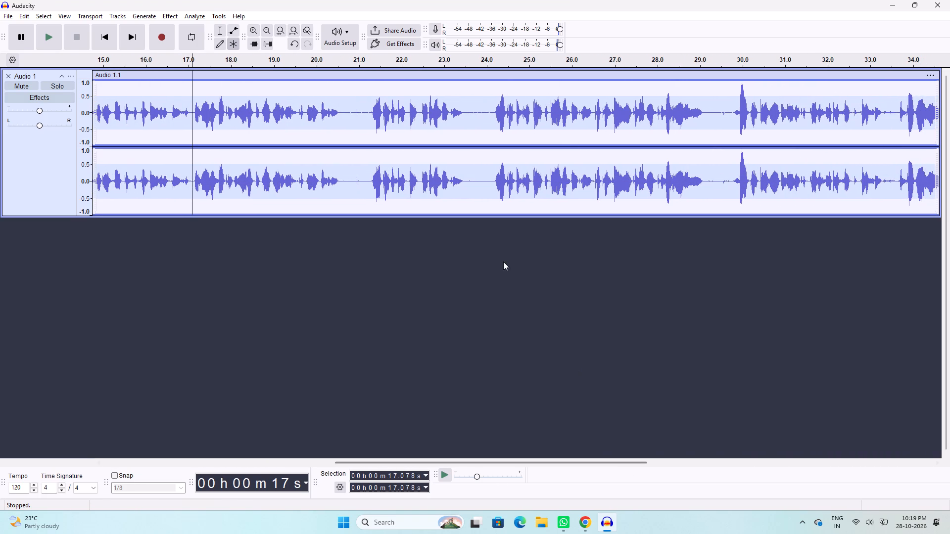
{"action": "left_click", "coordinate": [143, 126]}
{"action": "key", "text": "space"}
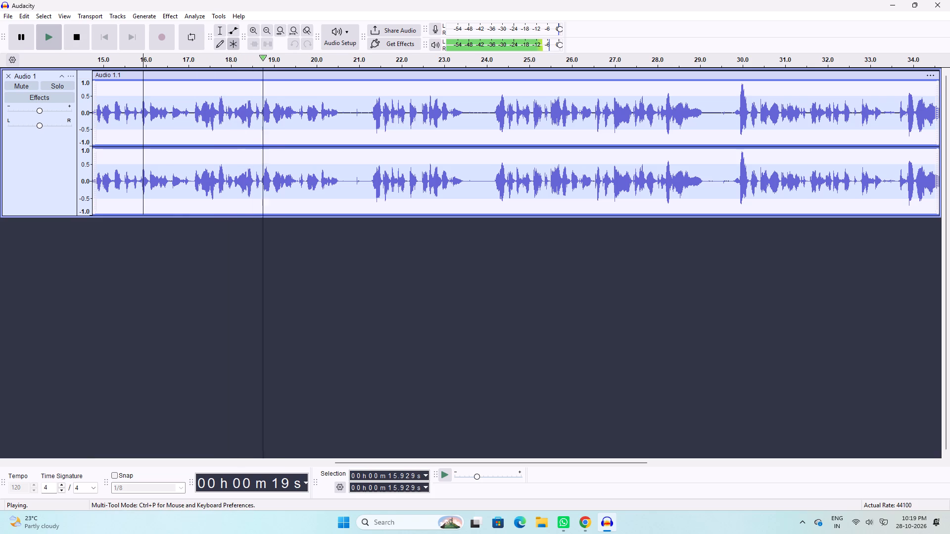
{"action": "key", "text": "space"}
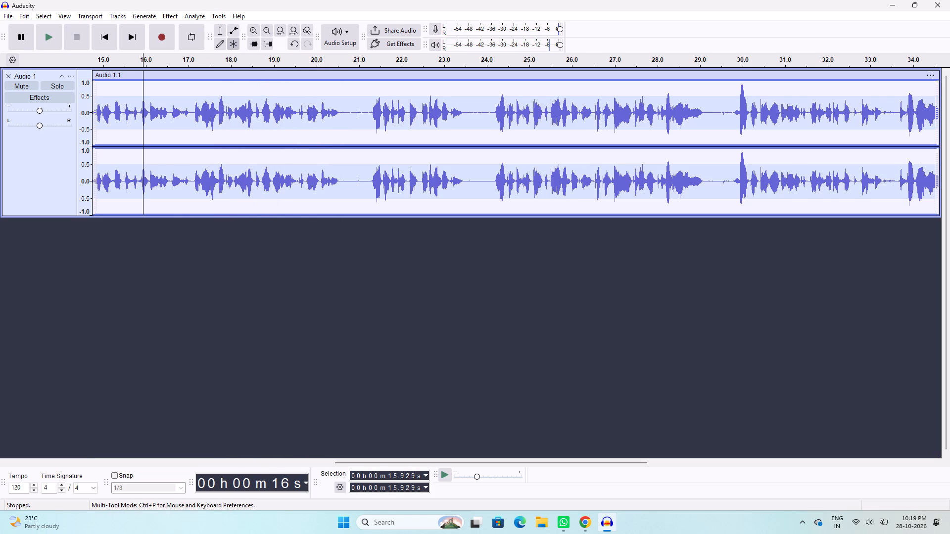
Cut about 0.6 s from each silent pause starting near 20.6 s and 22.86 s.
{"action": "left_click_drag", "start_coordinate": [342, 113], "coordinate": [371, 133]}
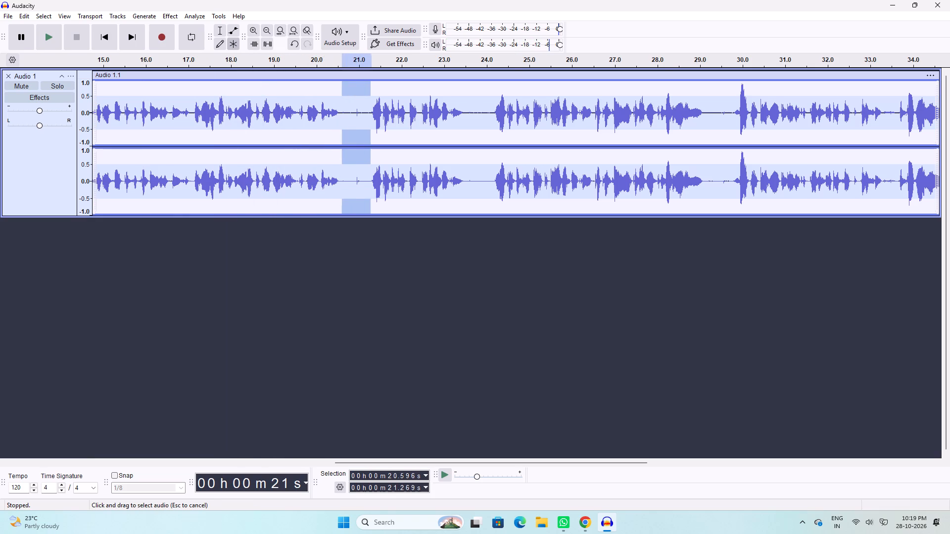
{"action": "left_click_drag", "start_coordinate": [371, 133], "coordinate": [369, 133]}
{"action": "key", "text": "Delete"}
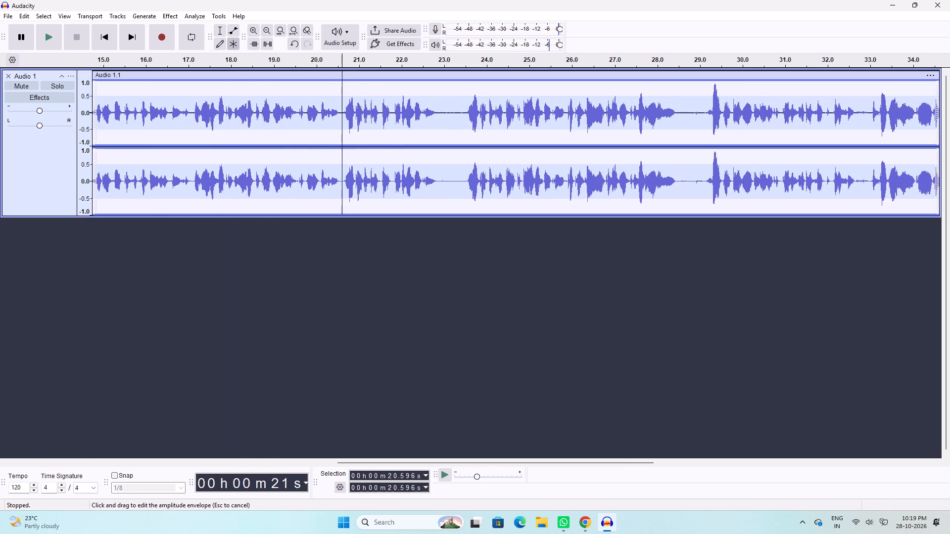
{"action": "left_click_drag", "start_coordinate": [438, 113], "coordinate": [454, 125]}
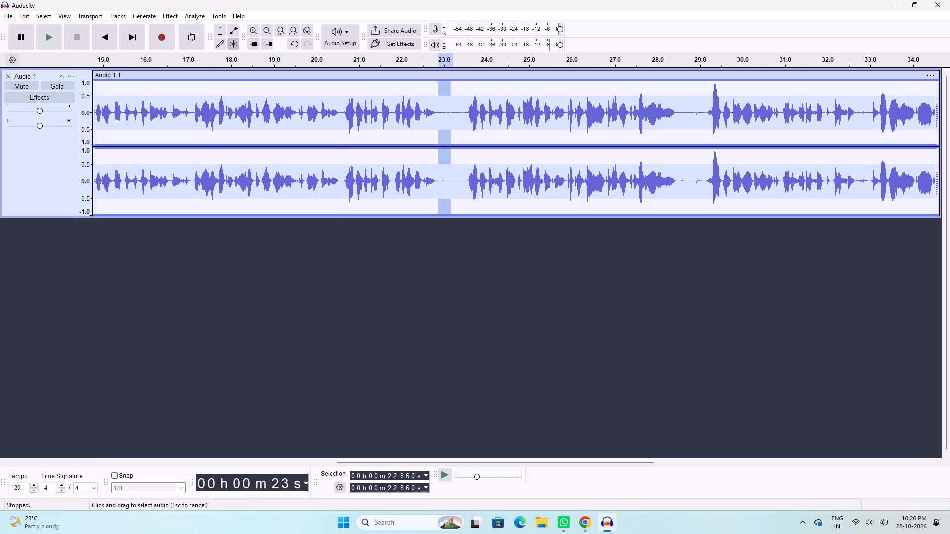
{"action": "left_click_drag", "start_coordinate": [454, 125], "coordinate": [465, 137]}
{"action": "key", "text": "Delete"}
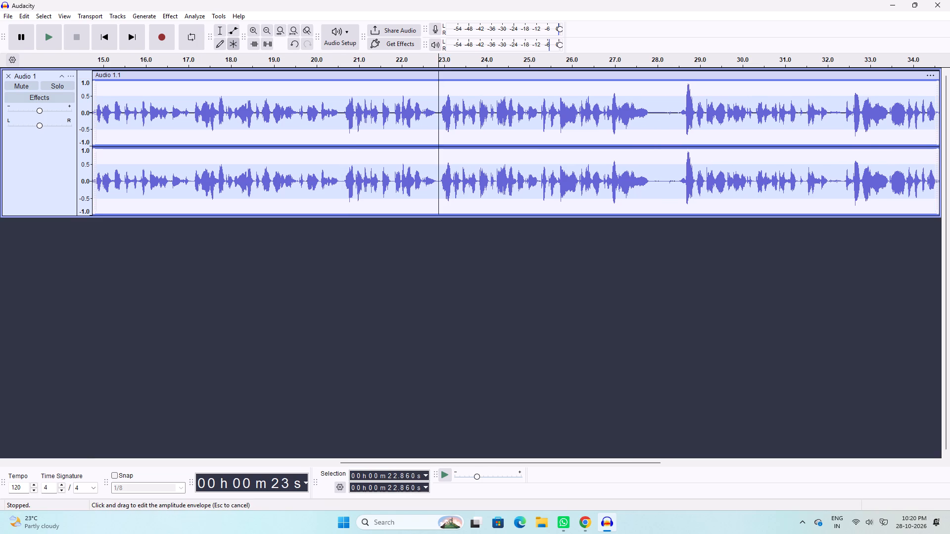
Cut about 0.6 s from the silent pause starting near 27.85 s.
{"action": "left_click_drag", "start_coordinate": [651, 113], "coordinate": [675, 126]}
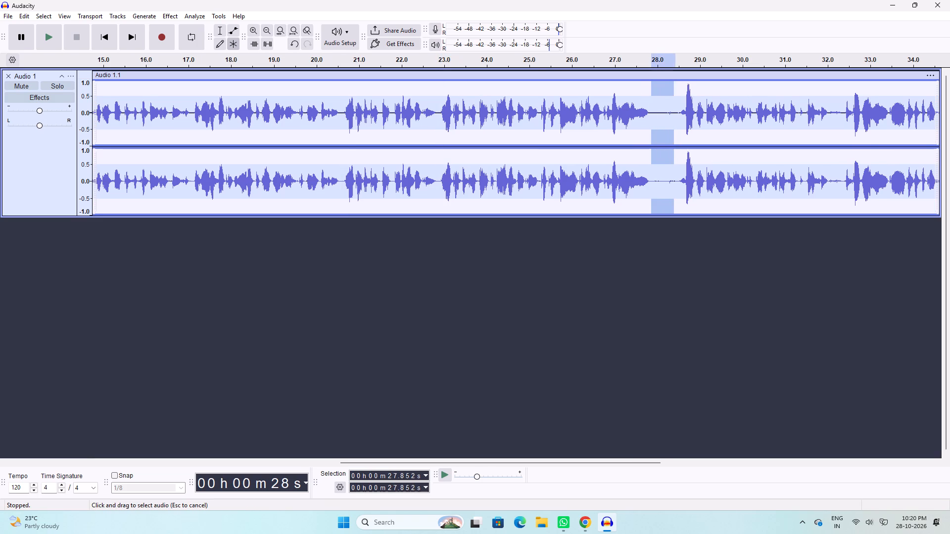
{"action": "left_click_drag", "start_coordinate": [675, 126], "coordinate": [677, 127]}
{"action": "key", "text": "Delete"}
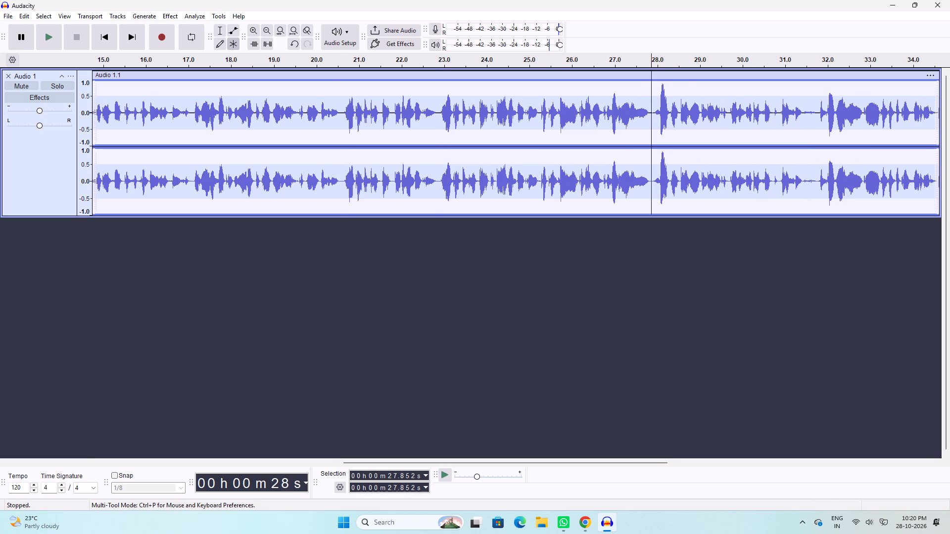
Play the take from about 27.85 s to check the last cut and look for further pauses up to the end.
{"action": "left_click_drag", "start_coordinate": [604, 460], "coordinate": [604, 460]}
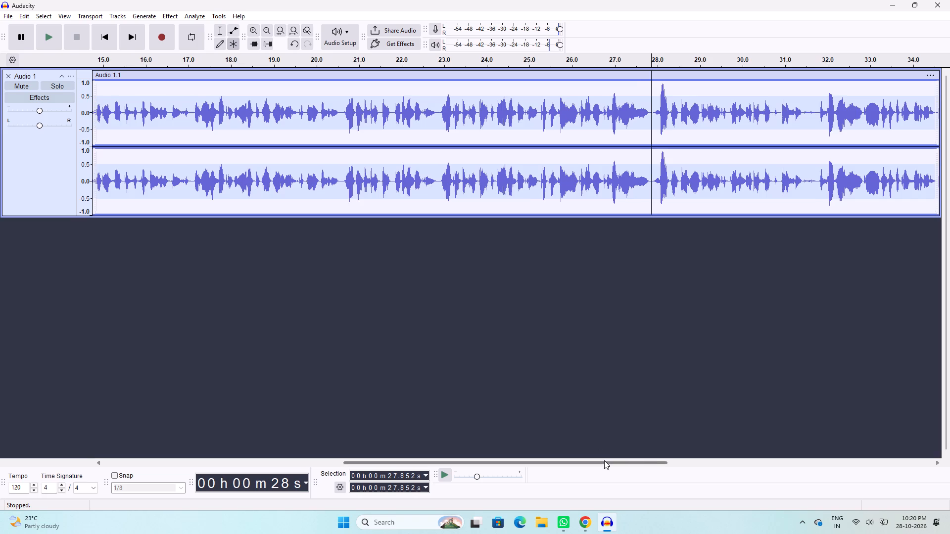
{"action": "left_click_drag", "start_coordinate": [604, 460], "coordinate": [800, 450]}
{"action": "key", "text": "space"}
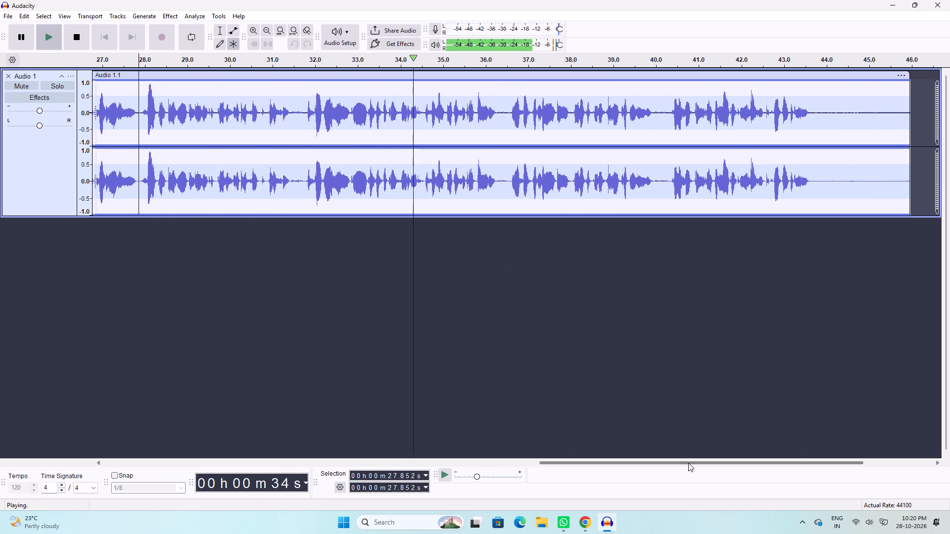
{"action": "left_click_drag", "start_coordinate": [690, 462], "coordinate": [514, 457]}
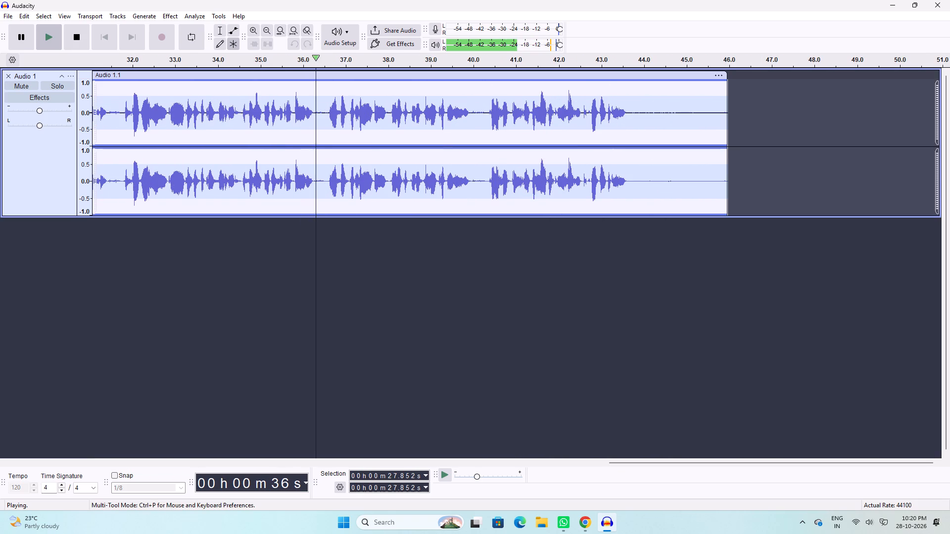
{"action": "key", "text": "space"}
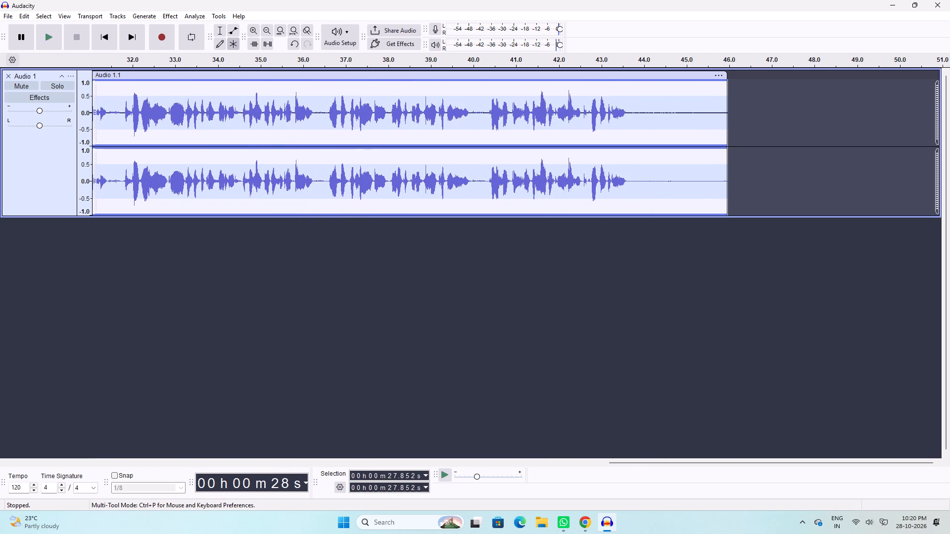
Cut about 0.3 s from the silent pause starting near 36.27 s and about 0.4 s from the one near 39.65 s.
{"action": "left_click_drag", "start_coordinate": [315, 115], "coordinate": [328, 126]}
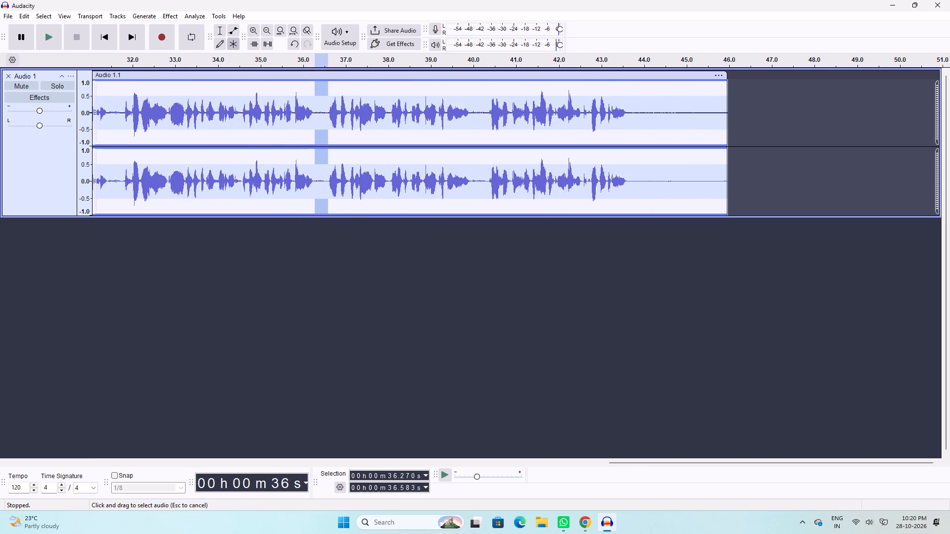
{"action": "left_click_drag", "start_coordinate": [328, 126], "coordinate": [327, 127]}
{"action": "key", "text": "Delete"}
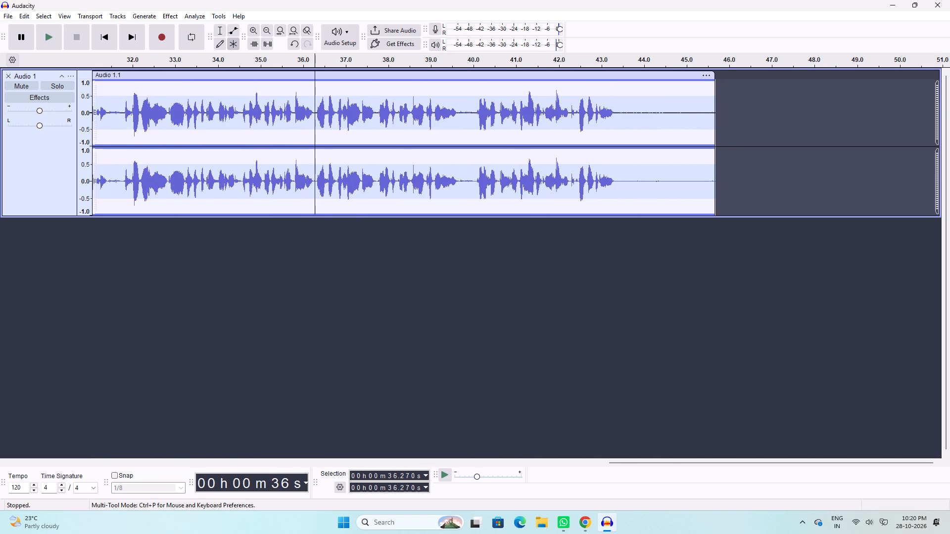
{"action": "left_click_drag", "start_coordinate": [459, 114], "coordinate": [474, 124]}
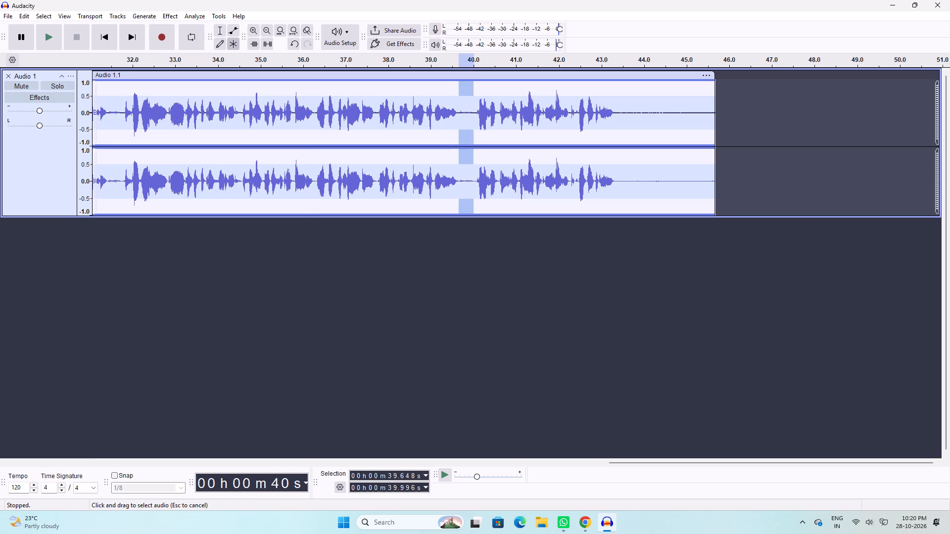
{"action": "left_click_drag", "start_coordinate": [474, 124], "coordinate": [475, 126]}
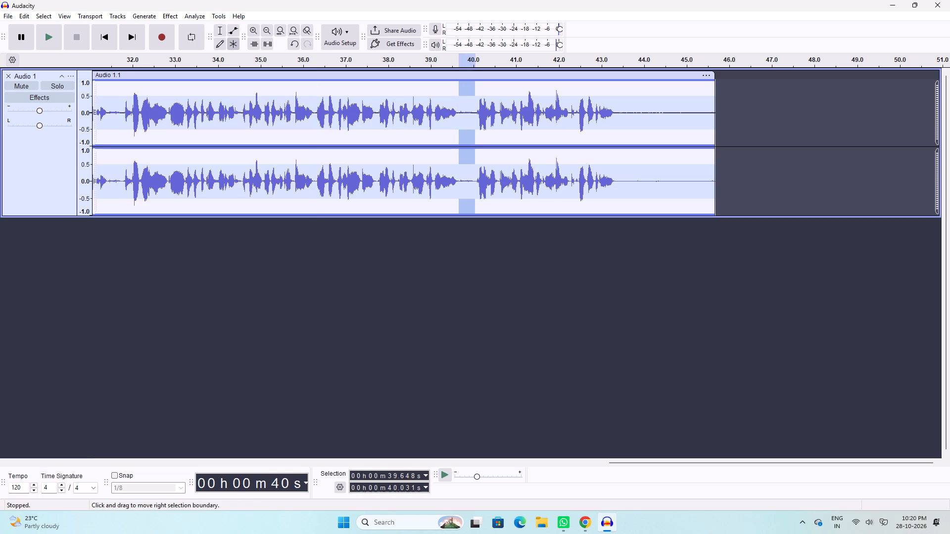
{"action": "key", "text": "Delete"}
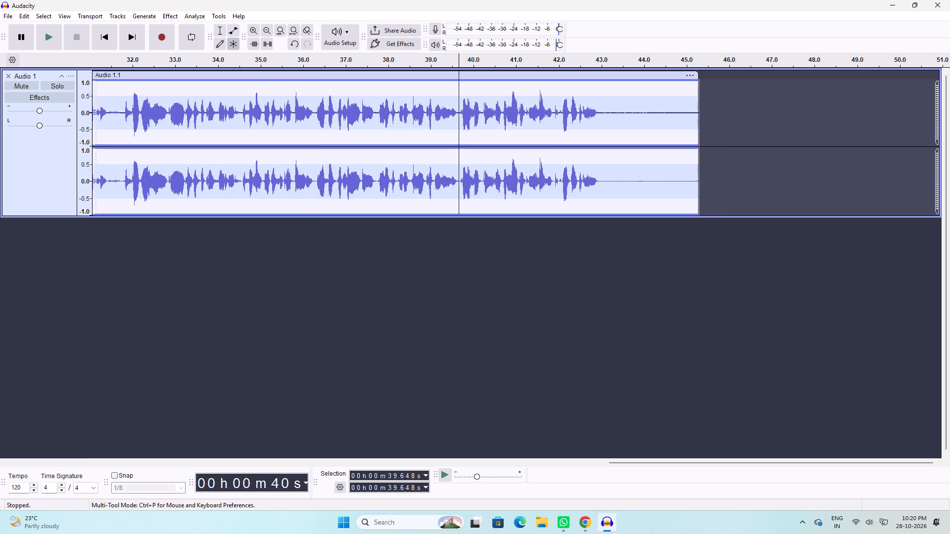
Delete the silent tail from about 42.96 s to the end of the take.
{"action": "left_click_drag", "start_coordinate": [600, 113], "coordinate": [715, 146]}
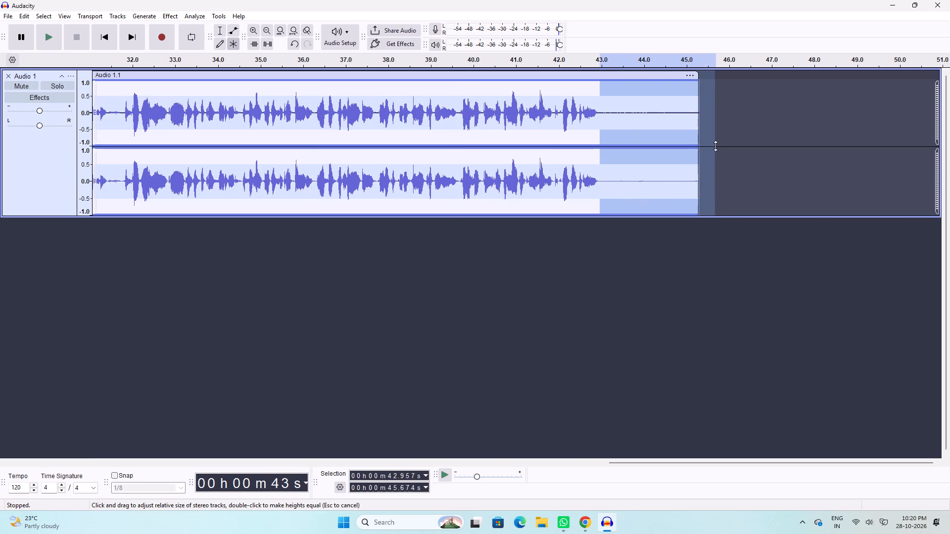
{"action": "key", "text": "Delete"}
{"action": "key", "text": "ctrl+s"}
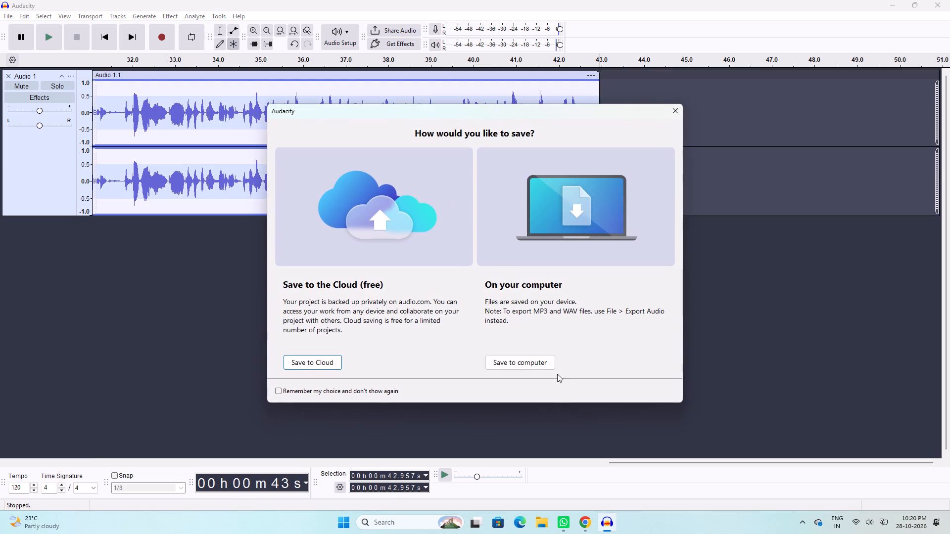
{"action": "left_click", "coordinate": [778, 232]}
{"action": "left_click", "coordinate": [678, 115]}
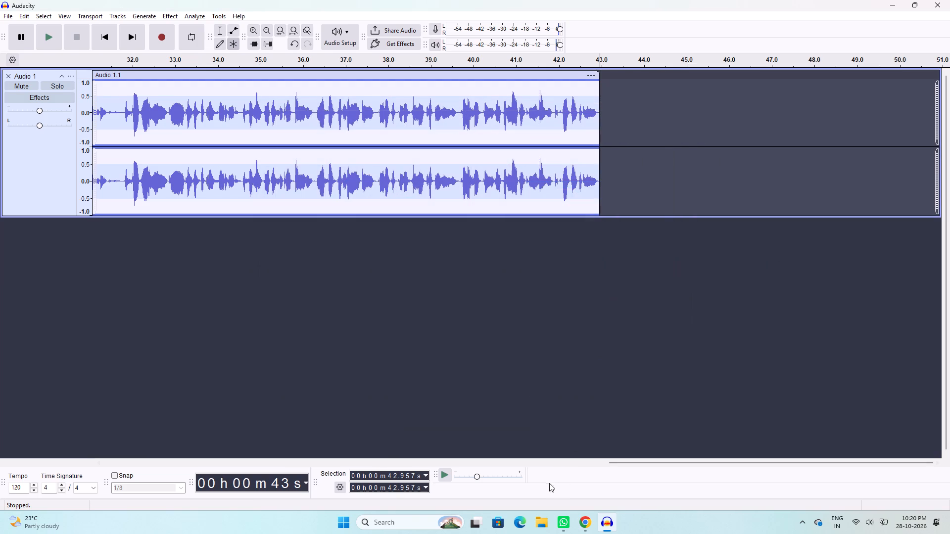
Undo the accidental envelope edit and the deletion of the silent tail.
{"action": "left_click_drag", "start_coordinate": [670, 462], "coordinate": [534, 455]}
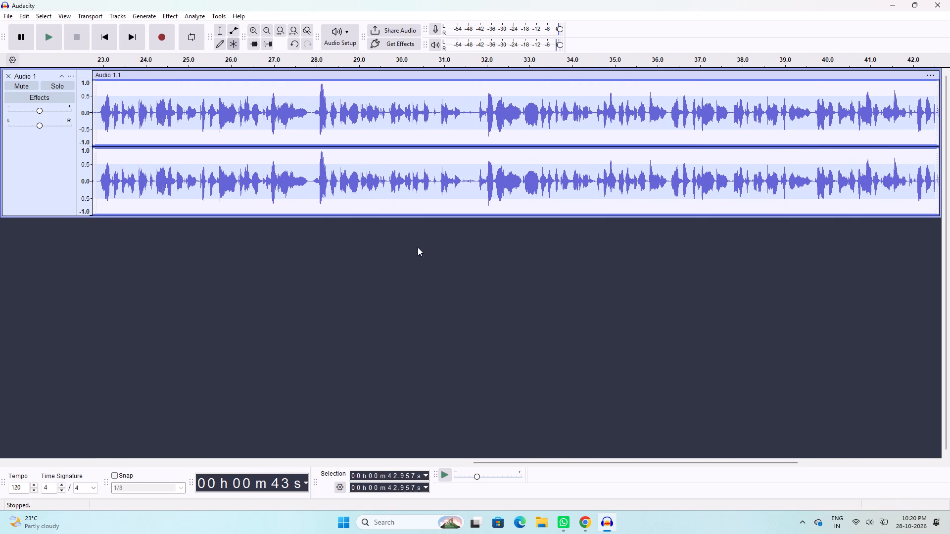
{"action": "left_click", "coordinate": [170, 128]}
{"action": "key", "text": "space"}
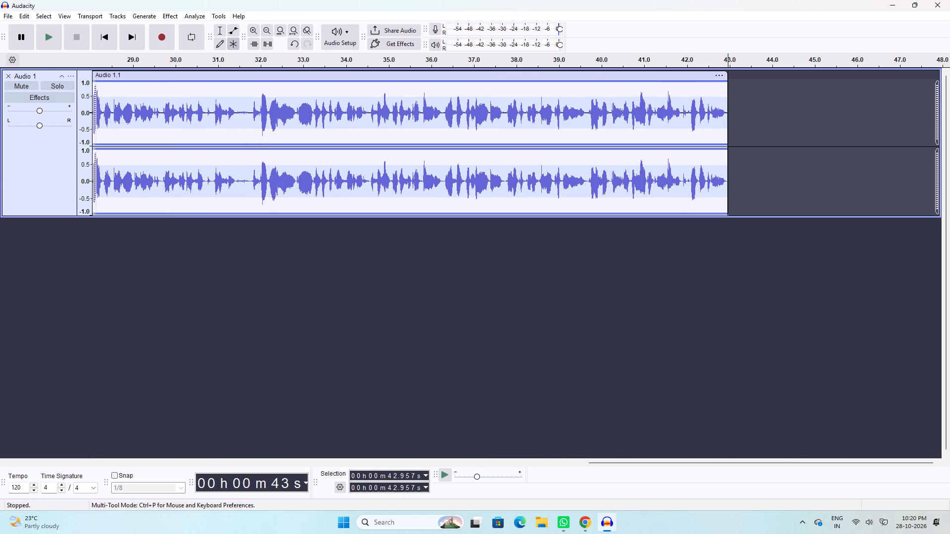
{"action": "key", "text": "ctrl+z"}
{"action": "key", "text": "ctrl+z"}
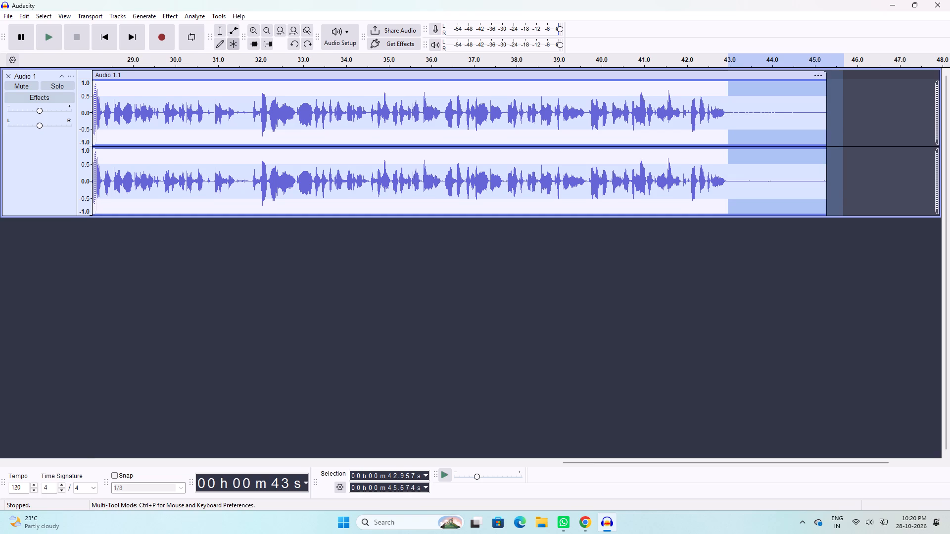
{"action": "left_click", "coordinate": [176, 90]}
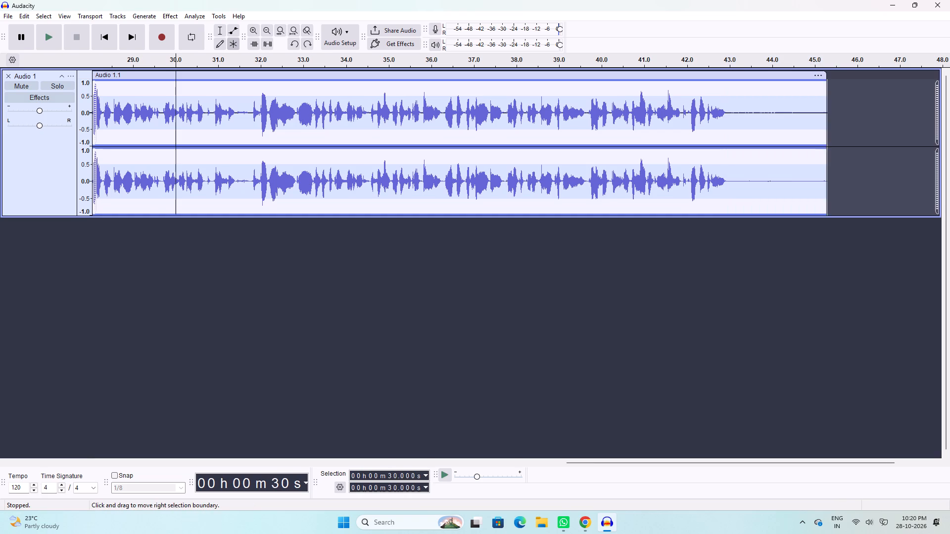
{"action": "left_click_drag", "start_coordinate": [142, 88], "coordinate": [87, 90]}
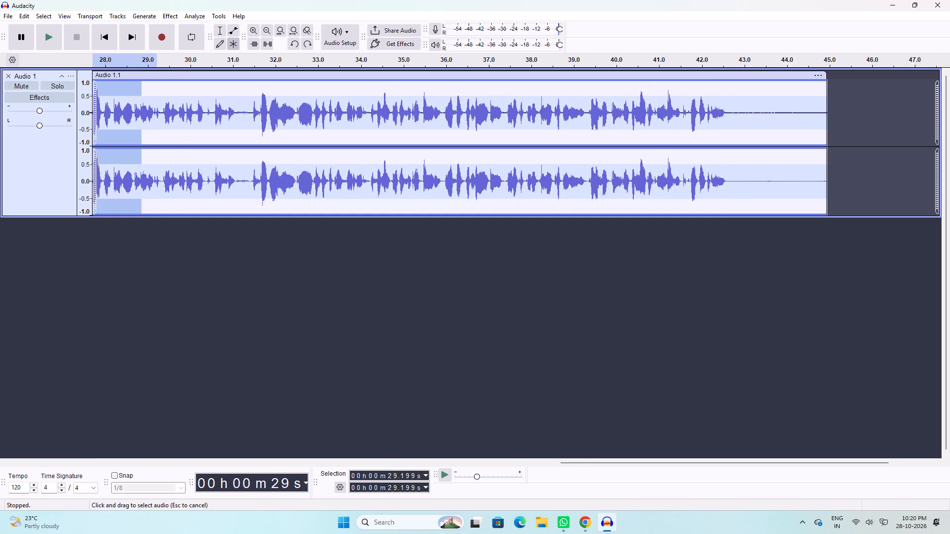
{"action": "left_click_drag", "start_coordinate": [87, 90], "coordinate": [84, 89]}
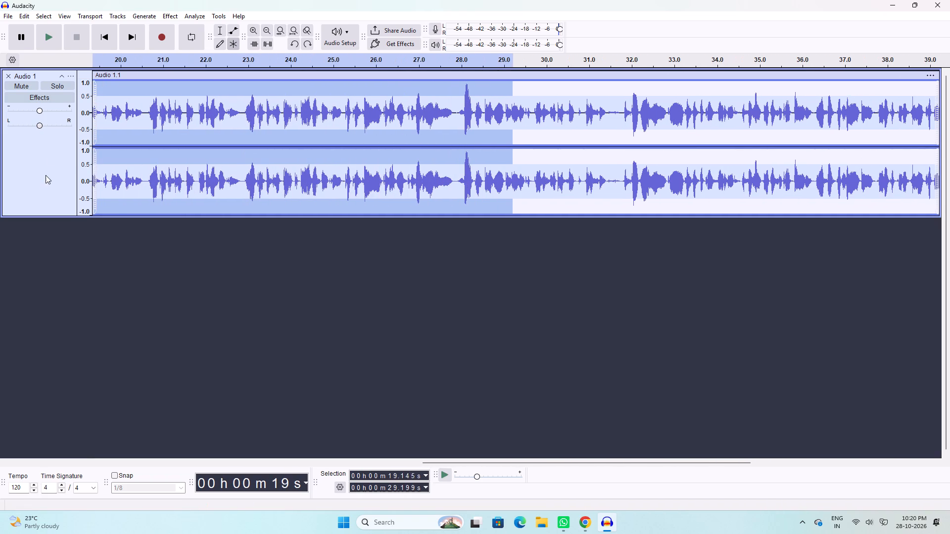
Play the opening of the take from 0 s and again from about 0.35 s to locate its first short pause.
{"action": "left_click", "coordinate": [44, 178]}
{"action": "left_click", "coordinate": [266, 314]}
{"action": "left_click", "coordinate": [369, 310]}
{"action": "left_click", "coordinate": [373, 310]}
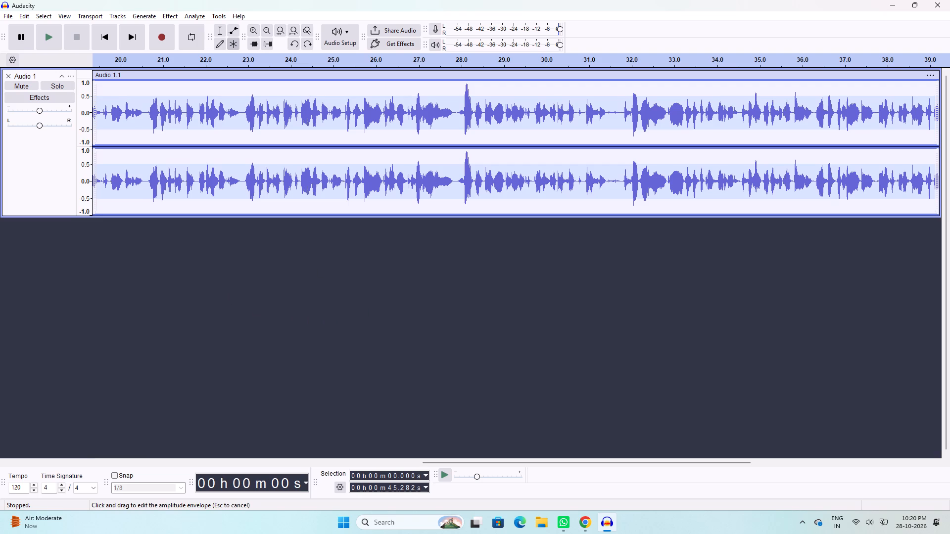
{"action": "double_click", "coordinate": [187, 94]}
{"action": "double_click", "coordinate": [205, 252]}
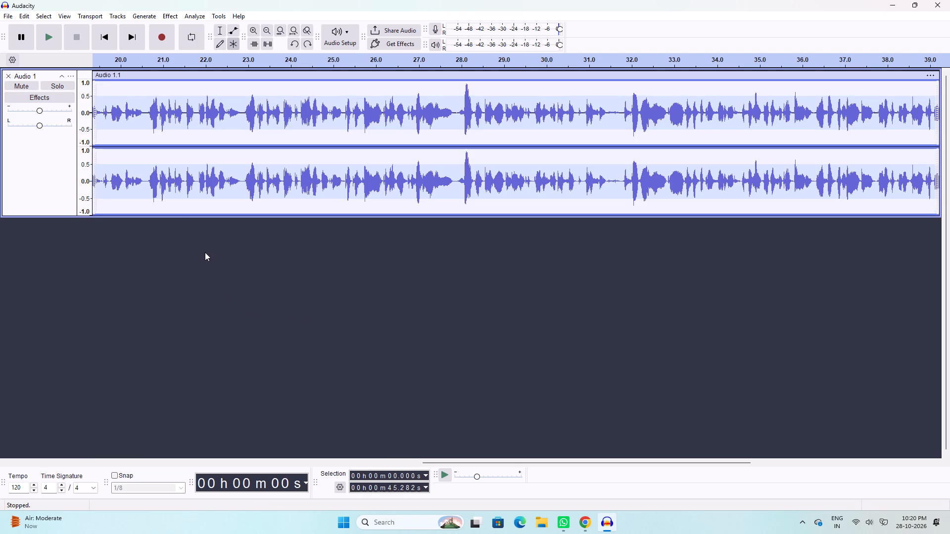
{"action": "key", "text": "space"}
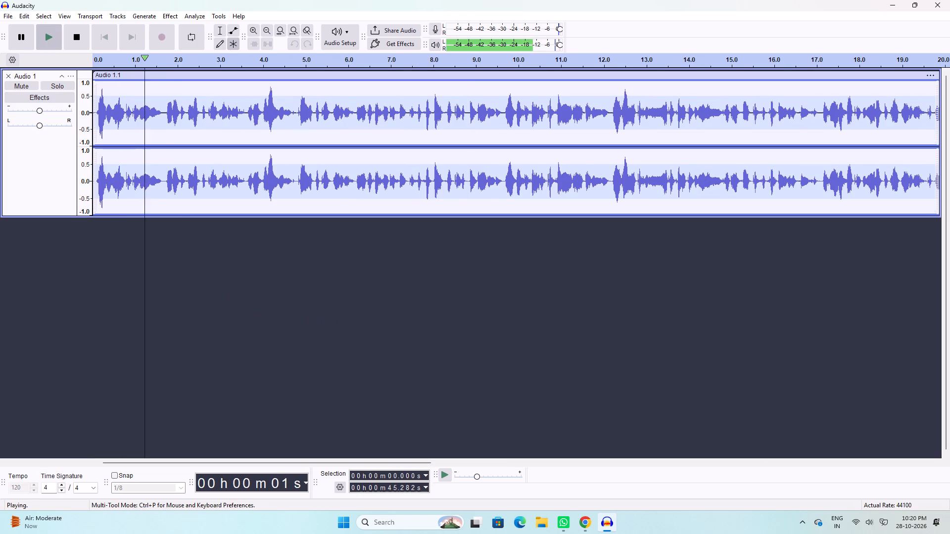
{"action": "key", "text": "space"}
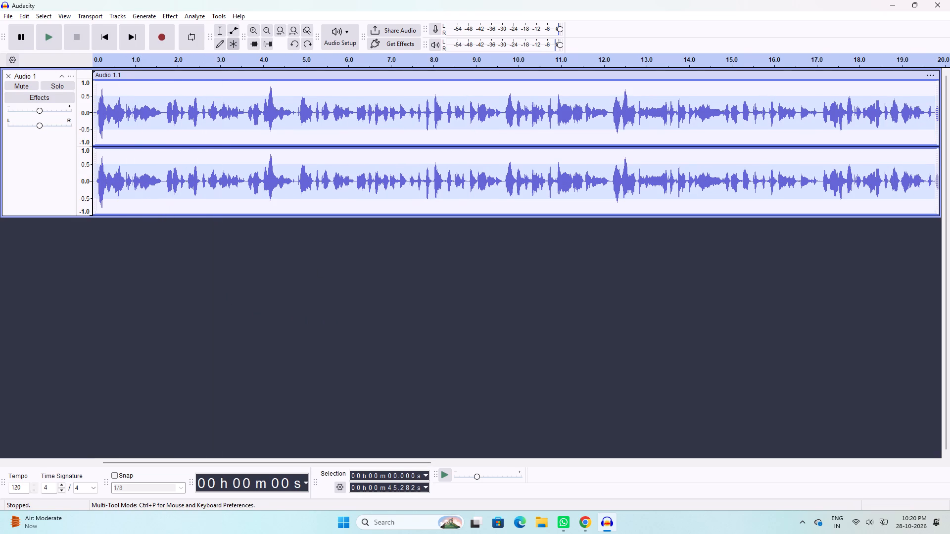
{"action": "left_click", "coordinate": [255, 30]}
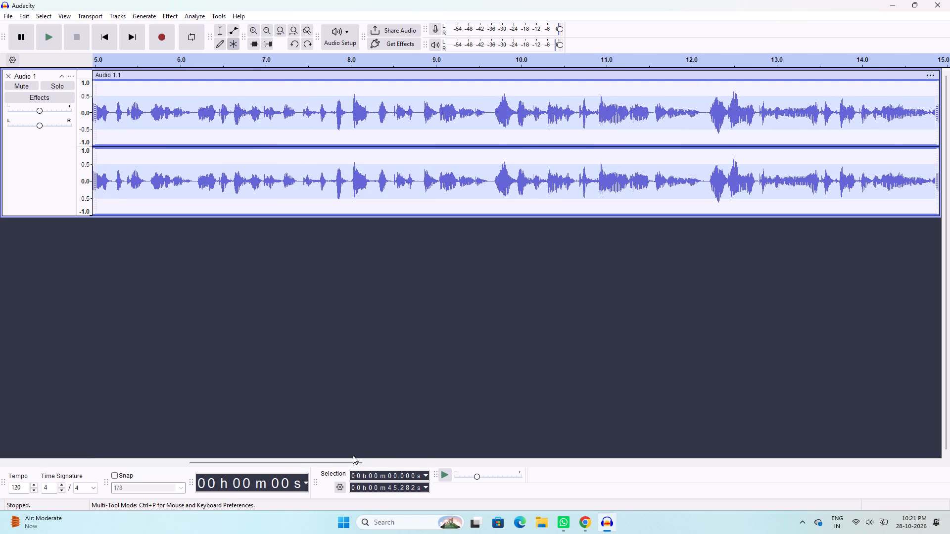
{"action": "left_click_drag", "start_coordinate": [351, 461], "coordinate": [229, 468]}
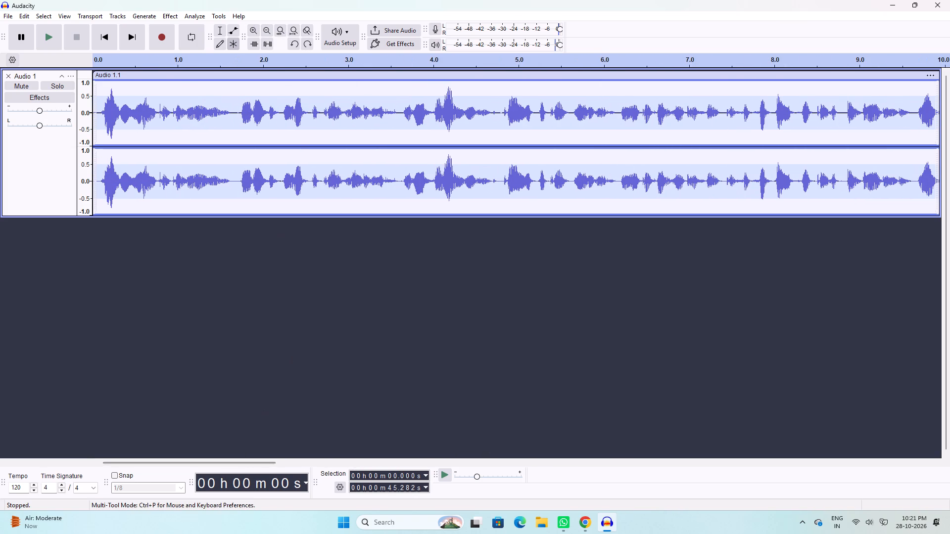
{"action": "left_click", "coordinate": [122, 93]}
{"action": "key", "text": "space"}
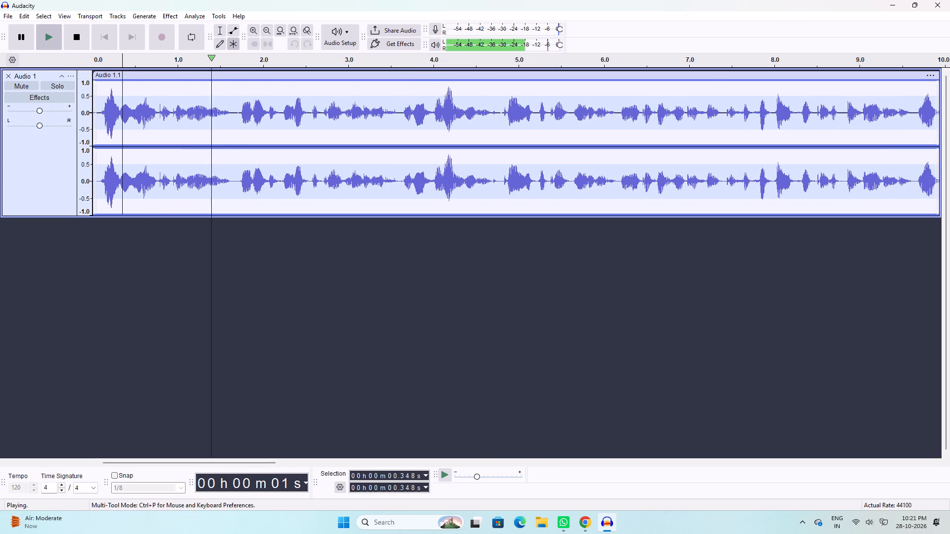
{"action": "key", "text": "space"}
Cut about 0.1 s from the short pause starting near 1.64 s.
{"action": "left_click_drag", "start_coordinate": [233, 112], "coordinate": [233, 112]}
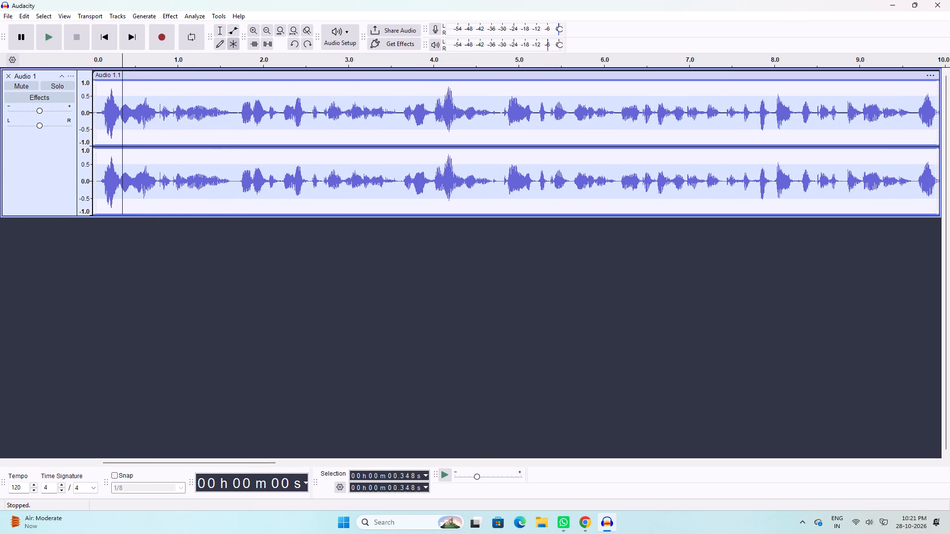
{"action": "left_click_drag", "start_coordinate": [233, 112], "coordinate": [239, 122]}
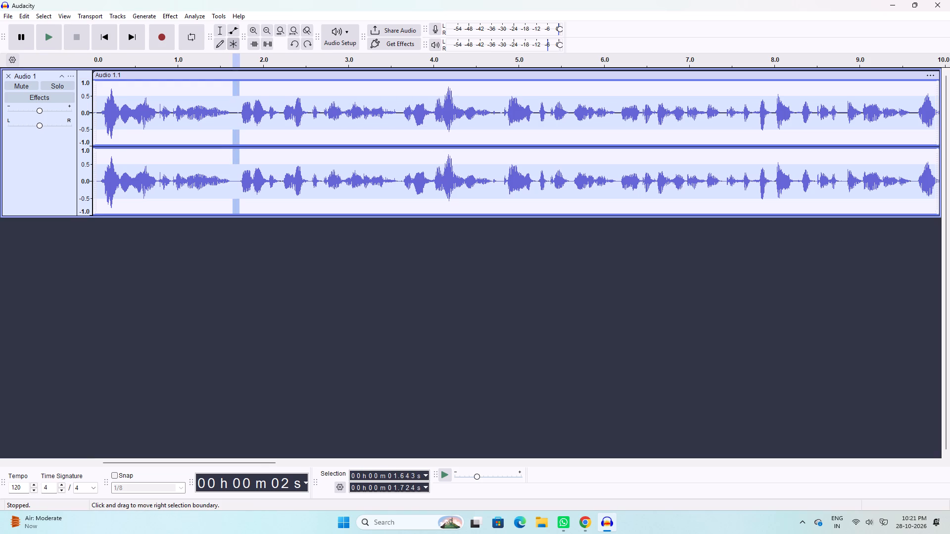
{"action": "key", "text": "Delete"}
Play the take from about 1.1 s and examine the waveform up to about 26 s for pauses or passages to cut.
{"action": "left_click", "coordinate": [187, 106]}
{"action": "key", "text": "space"}
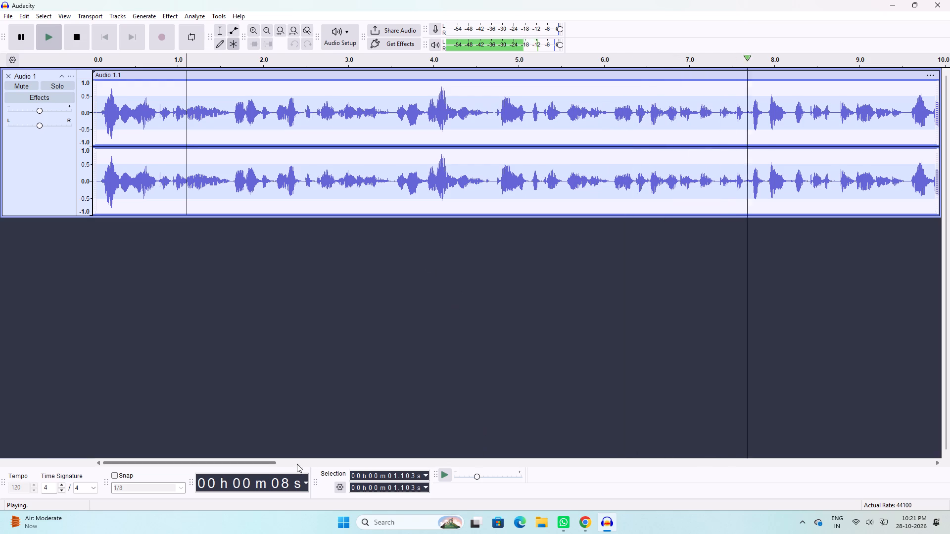
{"action": "left_click_drag", "start_coordinate": [269, 463], "coordinate": [359, 464]}
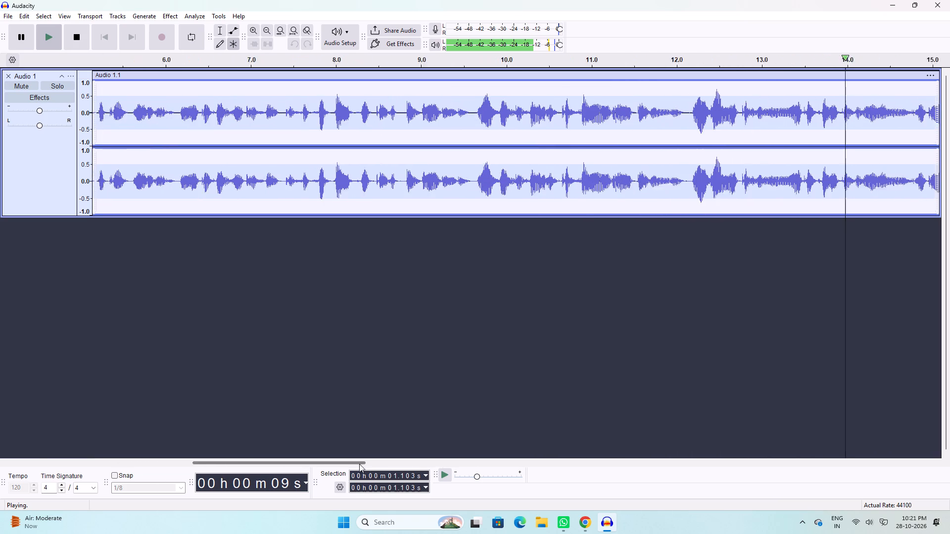
{"action": "left_click_drag", "start_coordinate": [359, 464], "coordinate": [386, 466]}
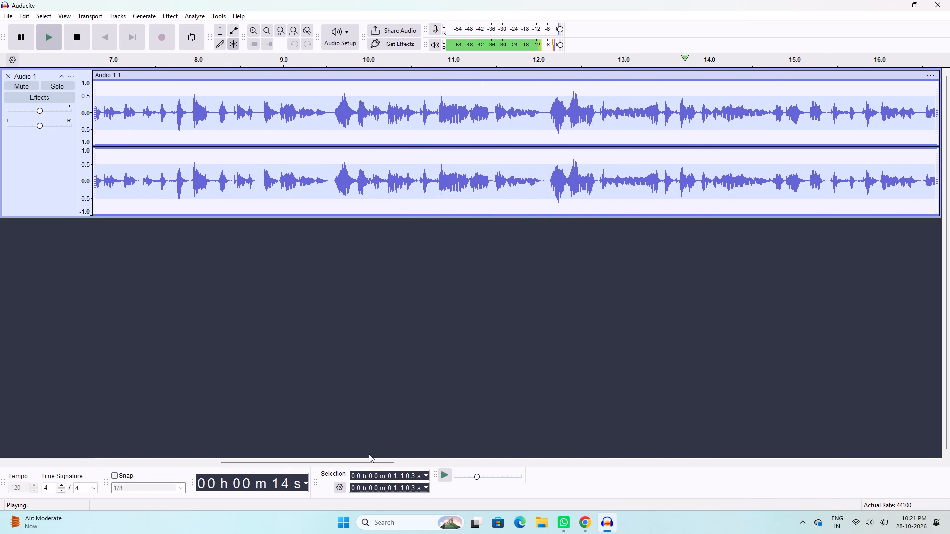
{"action": "left_click_drag", "start_coordinate": [367, 462], "coordinate": [456, 459]}
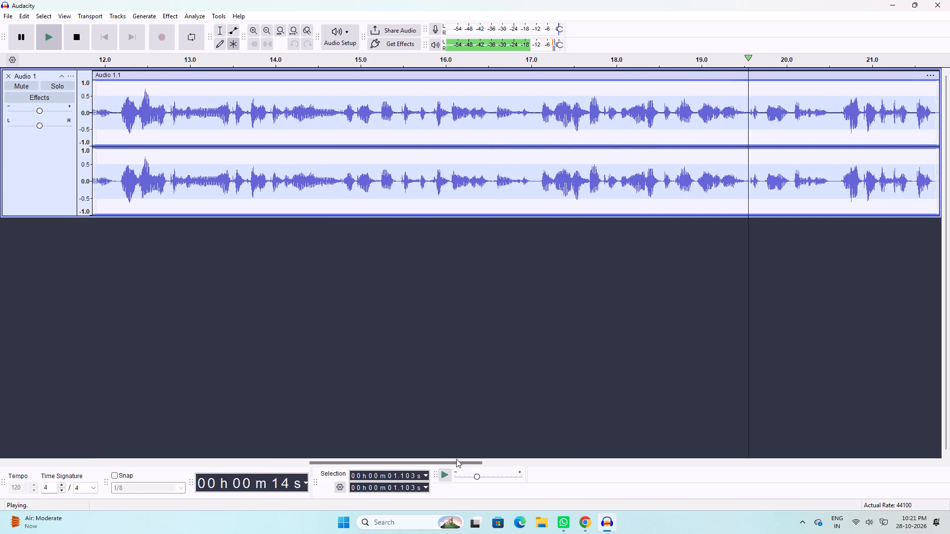
{"action": "left_click_drag", "start_coordinate": [456, 459], "coordinate": [490, 456]}
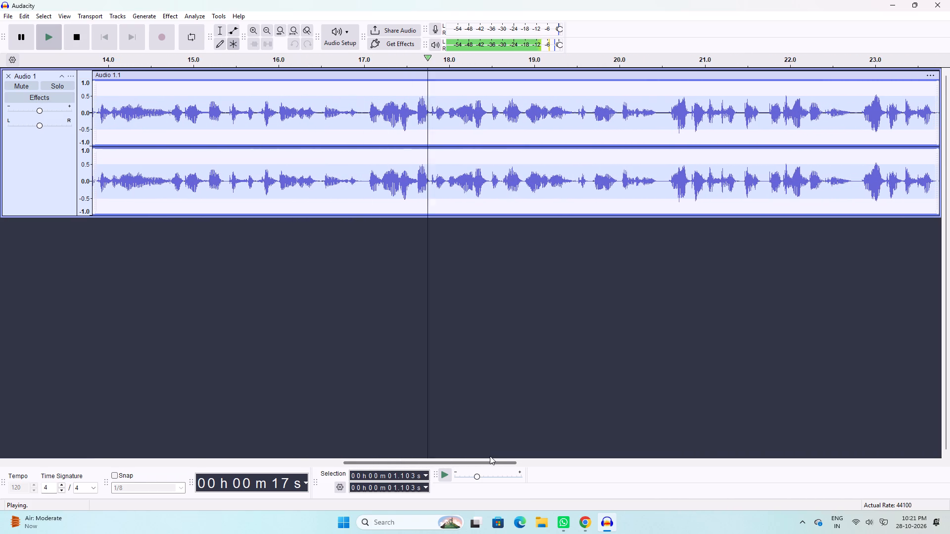
{"action": "left_click_drag", "start_coordinate": [490, 456], "coordinate": [522, 454]}
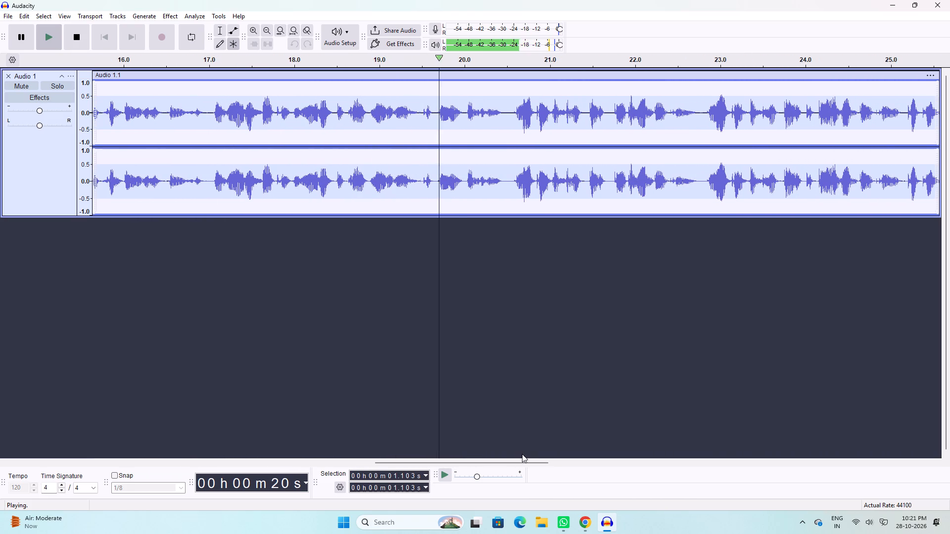
{"action": "left_click_drag", "start_coordinate": [517, 461], "coordinate": [536, 461]}
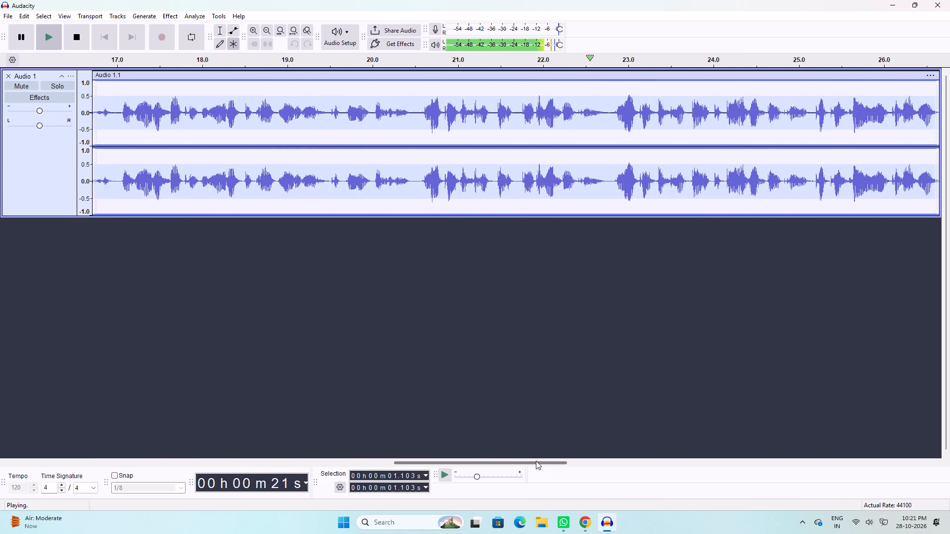
{"action": "left_click_drag", "start_coordinate": [536, 461], "coordinate": [537, 461]}
{"action": "key", "text": "space"}
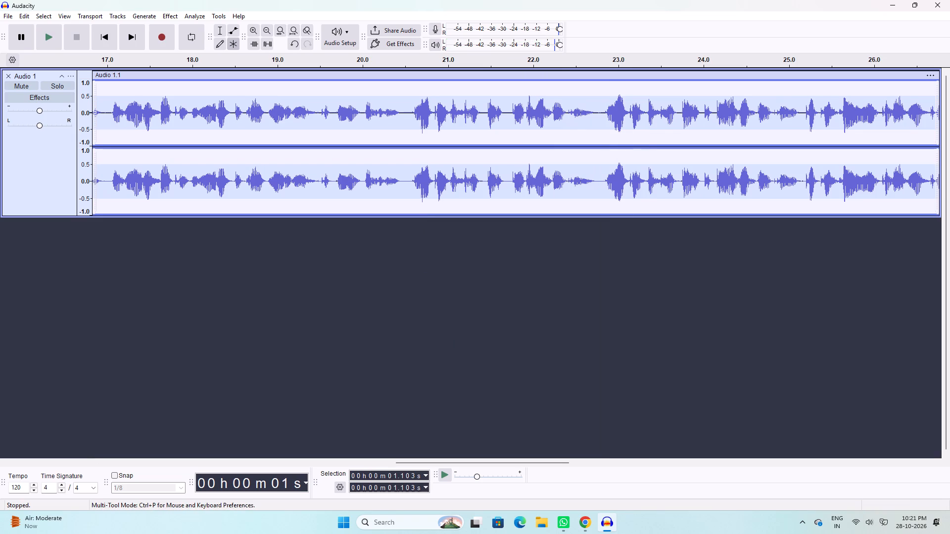
Delete the spoken passage from about 20.47 s to 22.83 s.
{"action": "left_click_drag", "start_coordinate": [403, 113], "coordinate": [609, 170]}
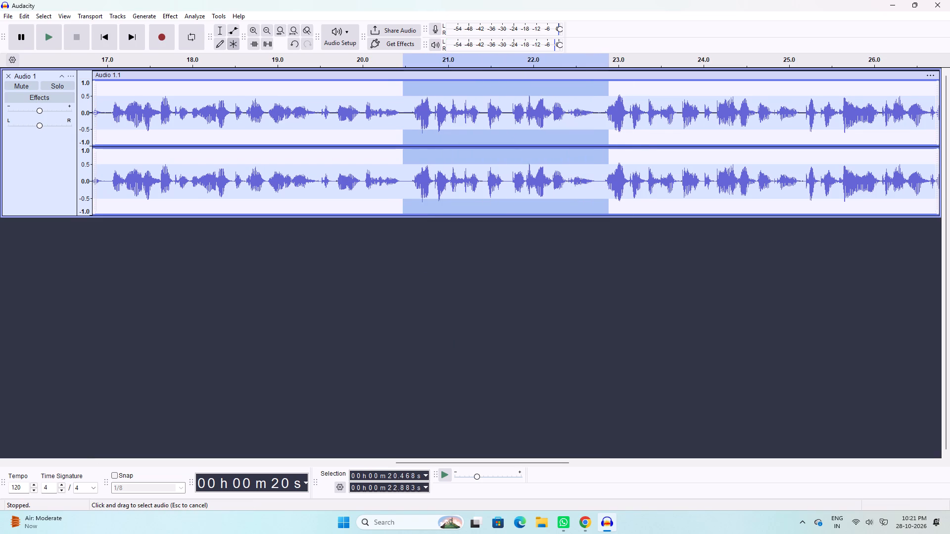
{"action": "left_click_drag", "start_coordinate": [609, 170], "coordinate": [604, 172]}
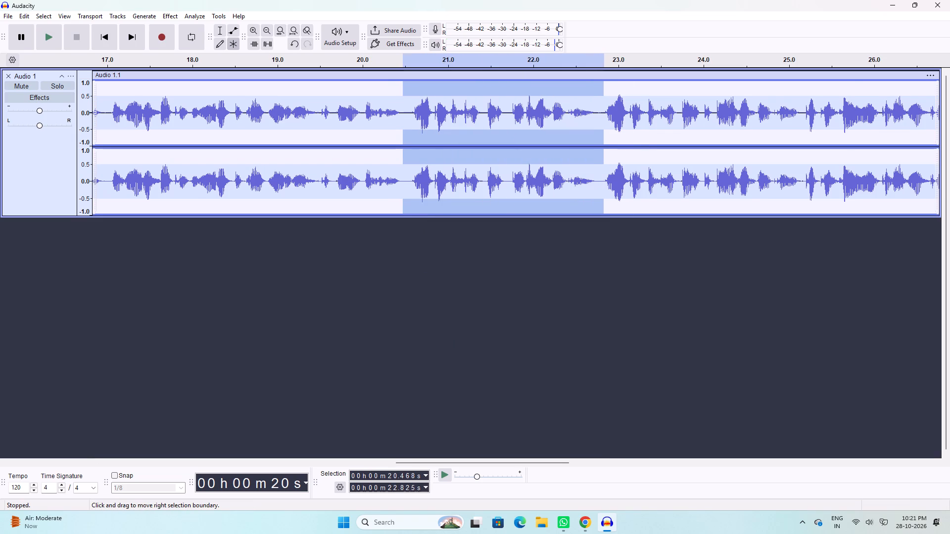
{"action": "key", "text": "Delete"}
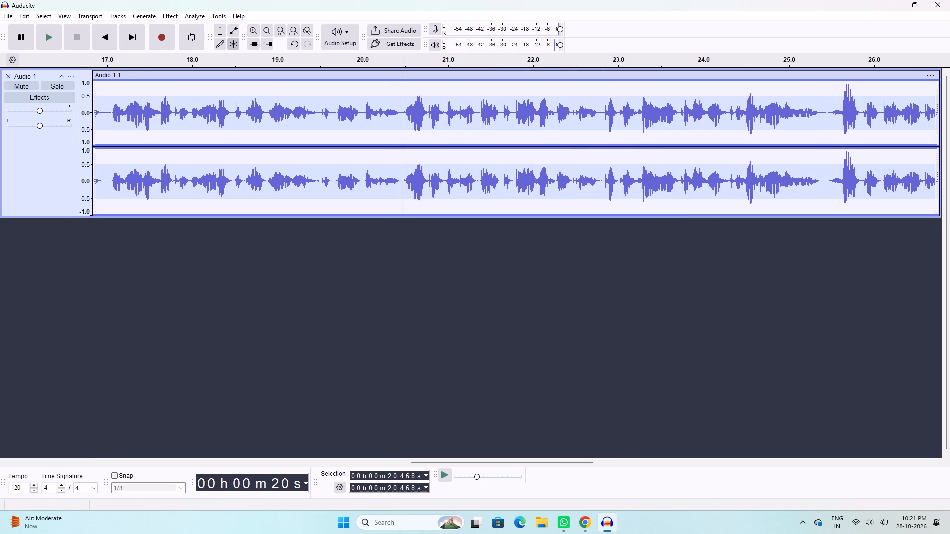
Play on from the cut at about 20.47 s and delete about 0.12 s of the pause starting near 25.36 s.
{"action": "key", "text": "space"}
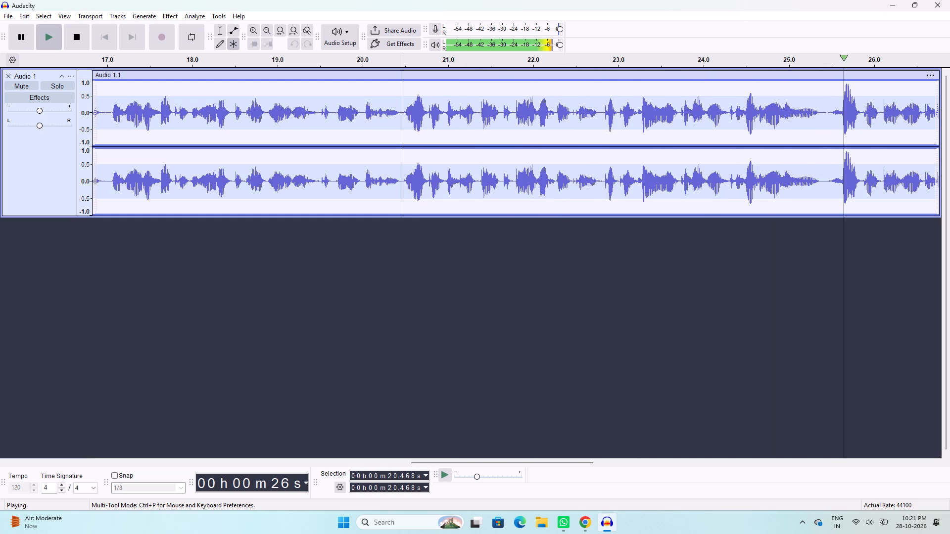
{"action": "key", "text": "space"}
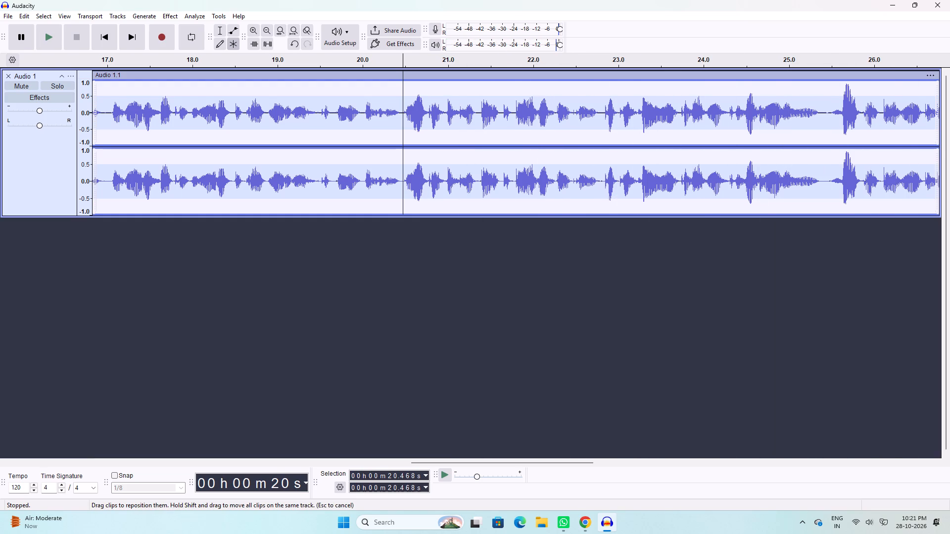
{"action": "left_click_drag", "start_coordinate": [820, 117], "coordinate": [830, 139]}
{"action": "key", "text": "Delete"}
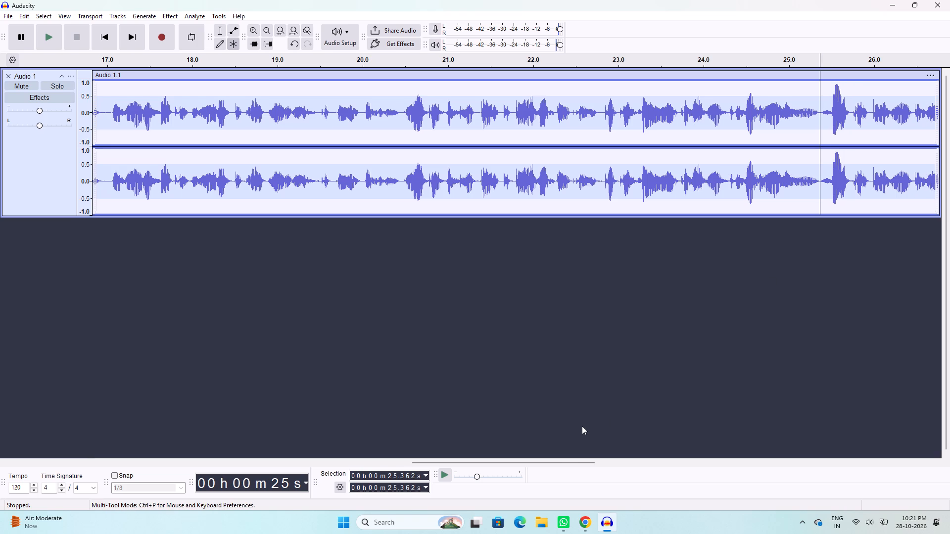
Play from about 26.58 s and delete about 0.36 s of the pause starting near 28.86 s.
{"action": "left_click_drag", "start_coordinate": [562, 462], "coordinate": [680, 475]}
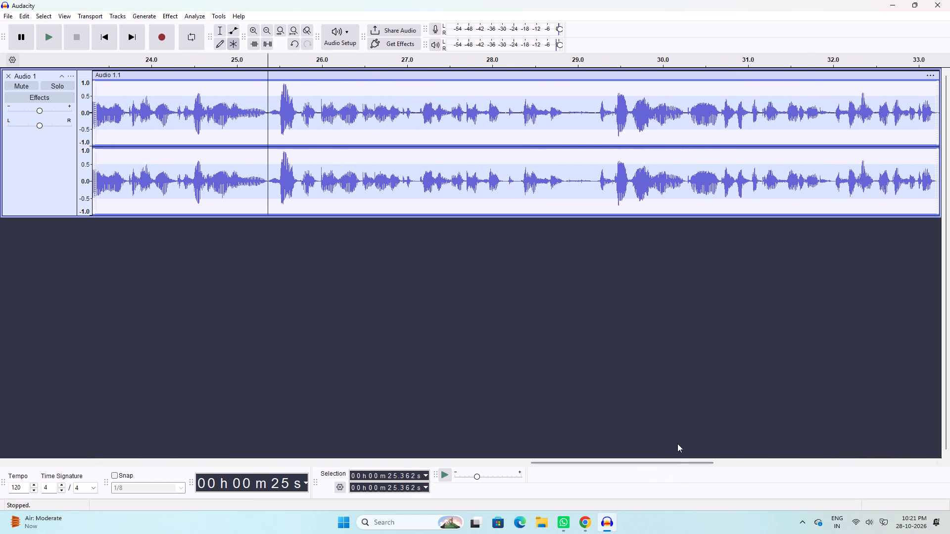
{"action": "left_click", "coordinate": [372, 116]}
{"action": "key", "text": "space"}
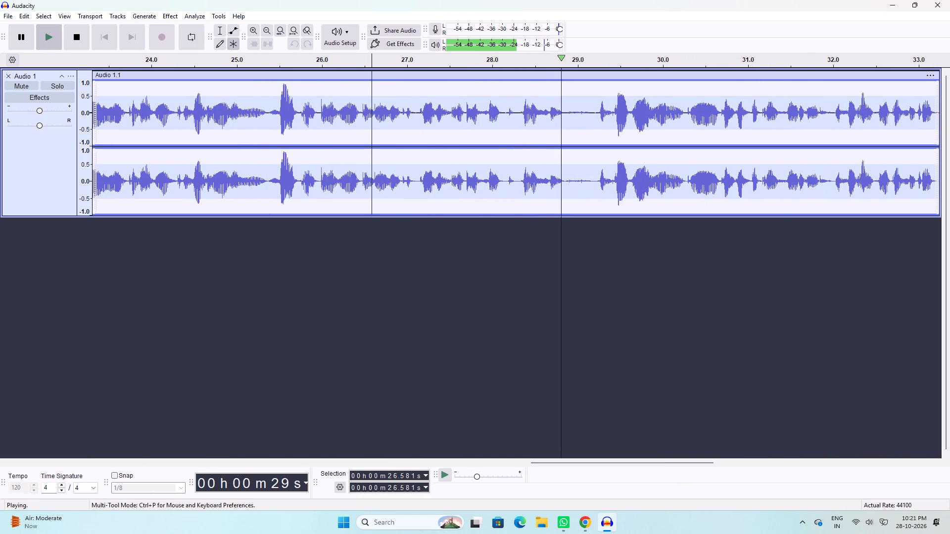
{"action": "key", "text": "space"}
{"action": "left_click_drag", "start_coordinate": [566, 114], "coordinate": [571, 117]}
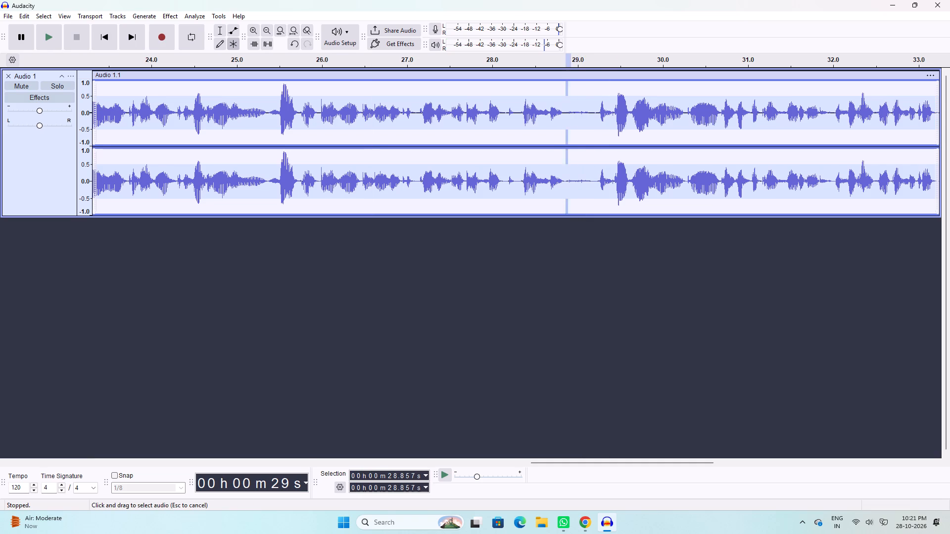
{"action": "left_click_drag", "start_coordinate": [571, 117], "coordinate": [596, 135]}
{"action": "key", "text": "Delete"}
Replay the section around the 28.86 s cut, starting from about 28.1 s, 27.0 s and 27.6 s, to check the join.
{"action": "left_click", "coordinate": [503, 112]}
{"action": "key", "text": "space"}
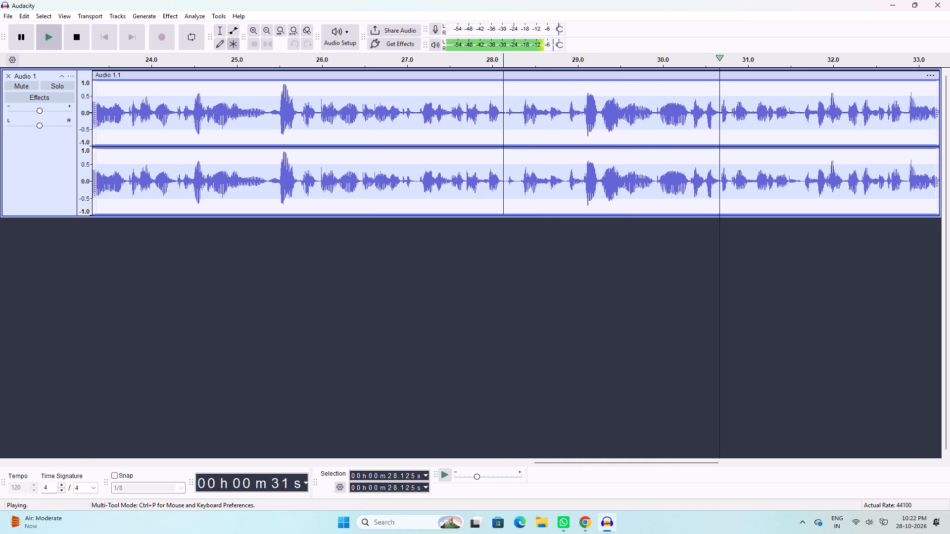
{"action": "key", "text": "space"}
{"action": "left_click", "coordinate": [407, 100]}
{"action": "key", "text": "space"}
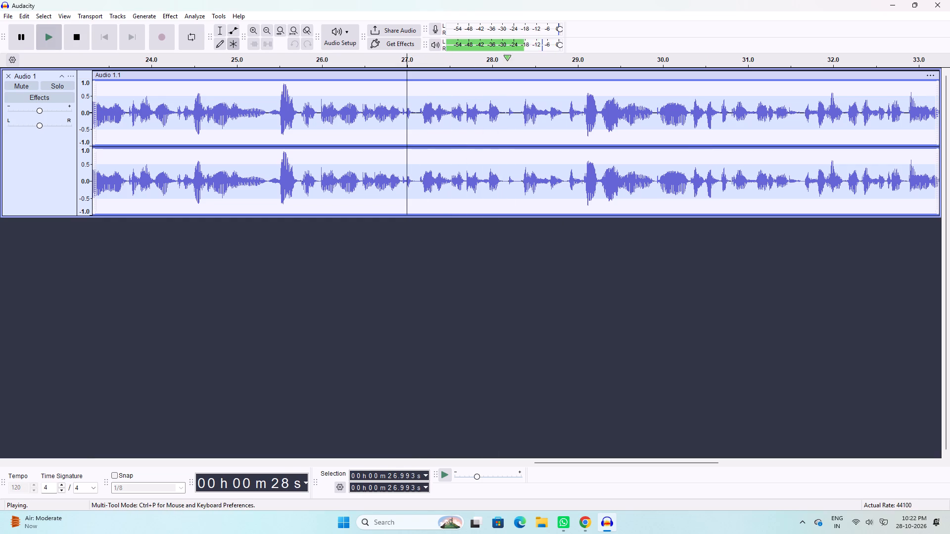
{"action": "key", "text": "space"}
{"action": "left_click", "coordinate": [503, 111]}
{"action": "key", "text": "space"}
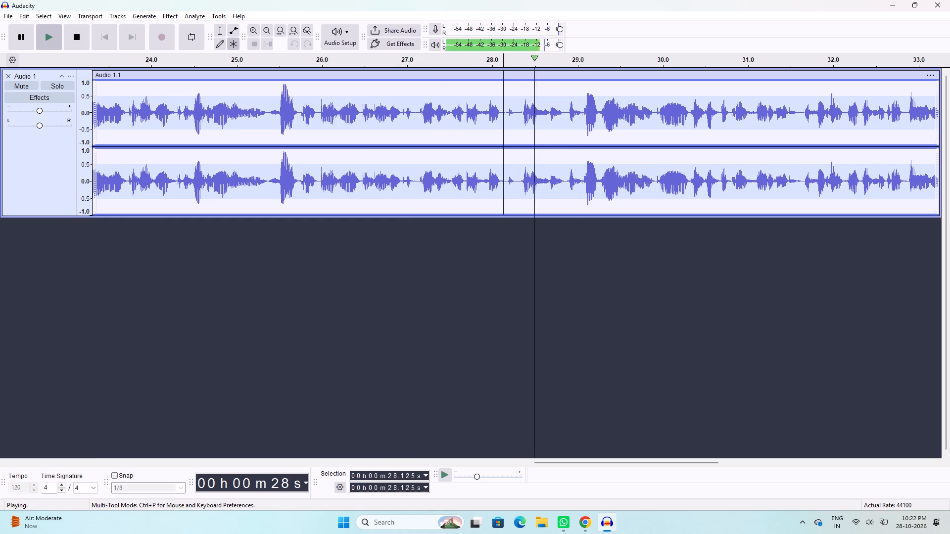
{"action": "key", "text": "space"}
{"action": "left_click", "coordinate": [462, 106]}
{"action": "key", "text": "space"}
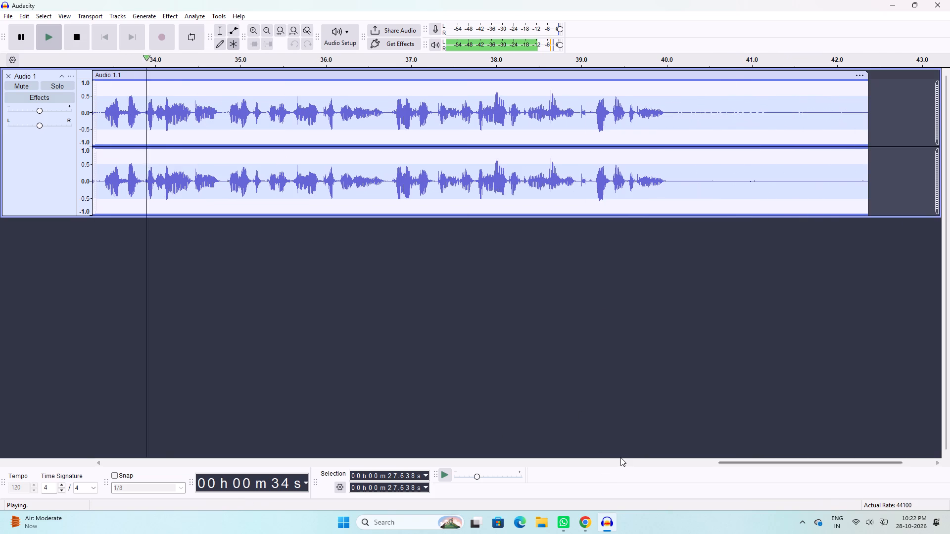
{"action": "key", "text": "space"}
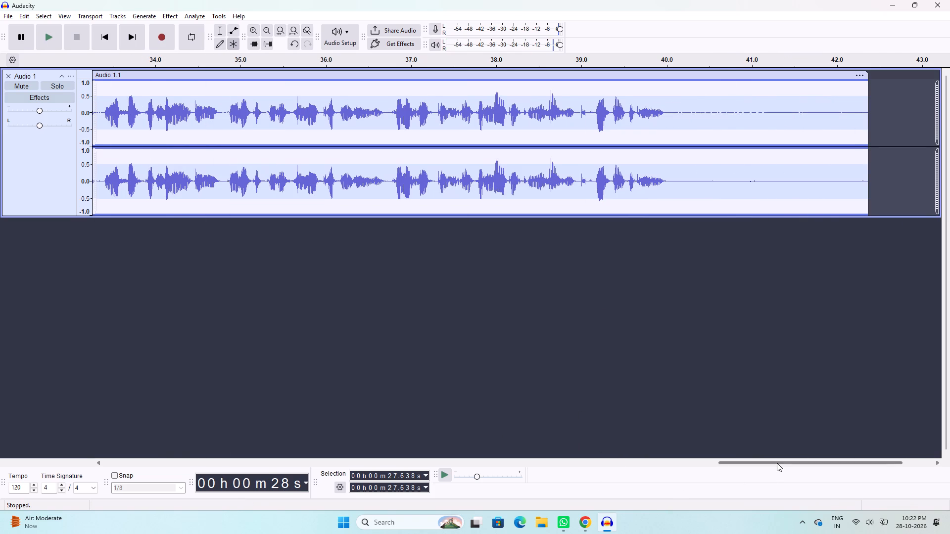
Play from about 30.49 s and delete about 0.03 s from the short gap near 33.3 s.
{"action": "left_click_drag", "start_coordinate": [777, 463], "coordinate": [707, 468]}
{"action": "left_click", "coordinate": [178, 131]}
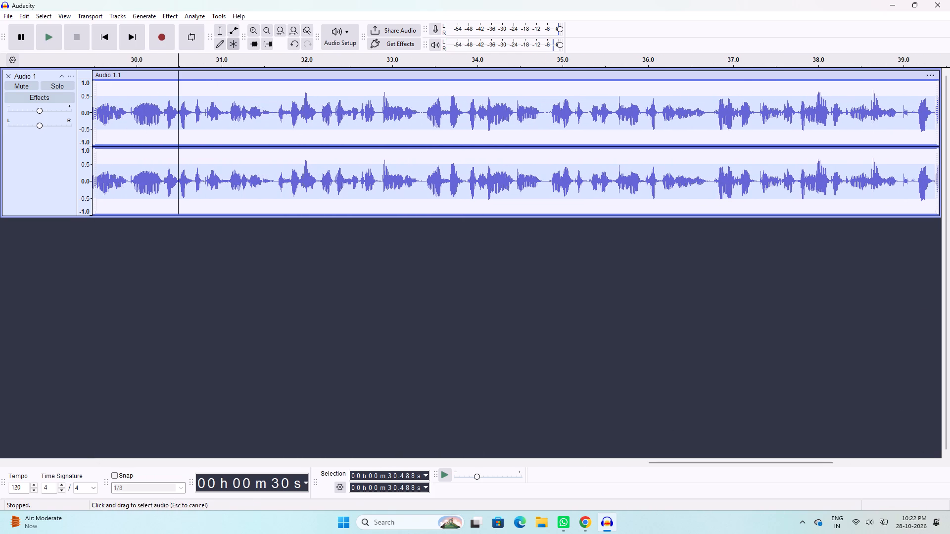
{"action": "key", "text": "space"}
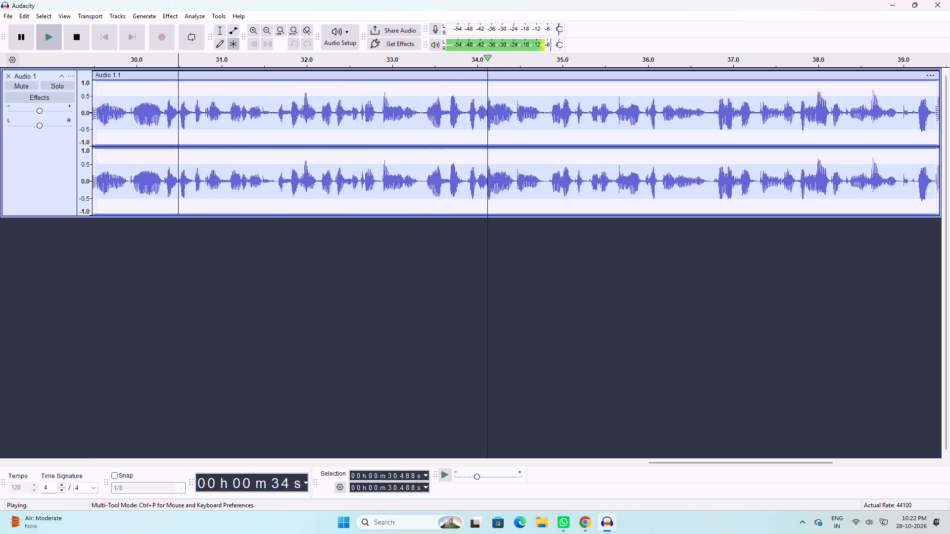
{"action": "key", "text": "space"}
{"action": "left_click_drag", "start_coordinate": [421, 110], "coordinate": [424, 117]}
{"action": "key", "text": "Delete"}
Play from about 32.68 s and delete the silent tail from about 39.97 s to the end of the take.
{"action": "left_click", "coordinate": [365, 122]}
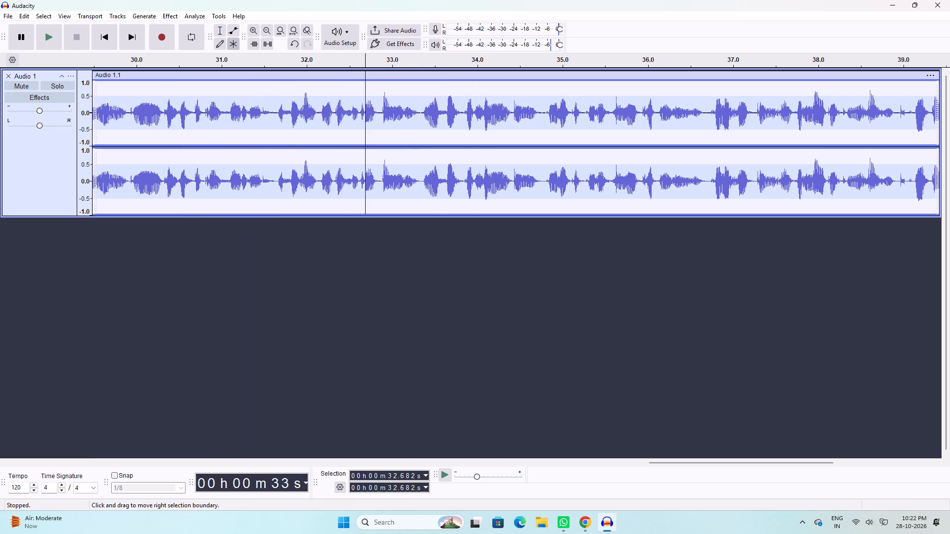
{"action": "key", "text": "space"}
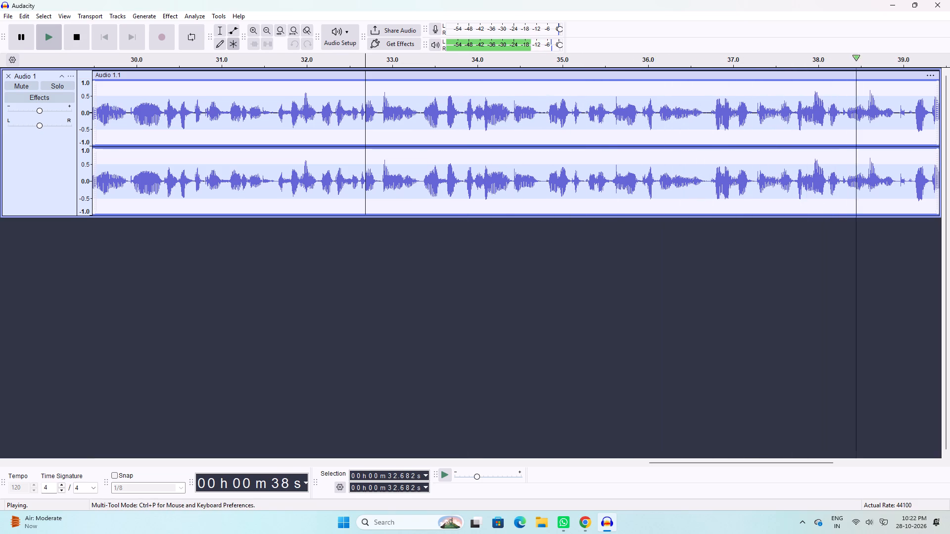
{"action": "key", "text": "space"}
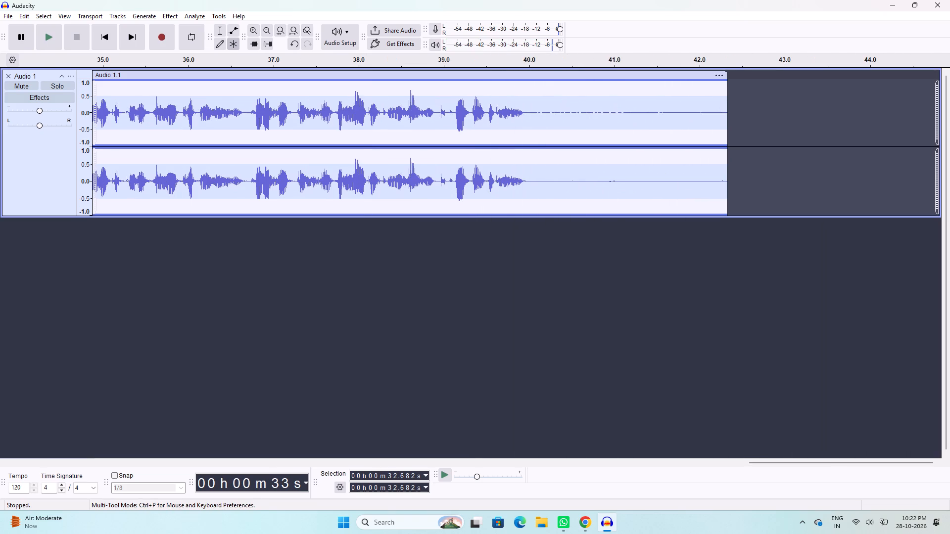
{"action": "left_click_drag", "start_coordinate": [526, 114], "coordinate": [529, 115]}
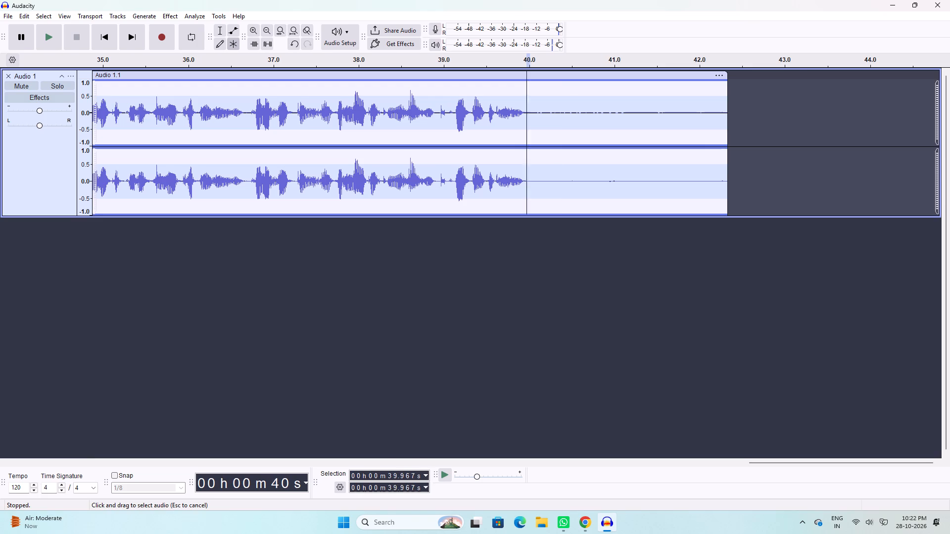
{"action": "left_click_drag", "start_coordinate": [529, 115], "coordinate": [804, 153]}
{"action": "key", "text": "Delete"}
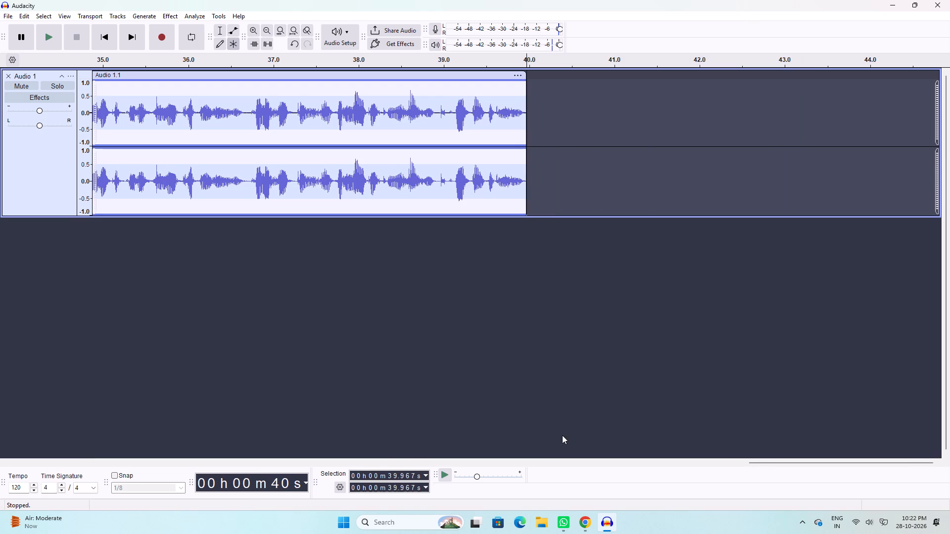
Normalize the whole take to a -1.0 dB peak, with DC offset removed and stereo channels normalized independently.
{"action": "left_click", "coordinate": [266, 32]}
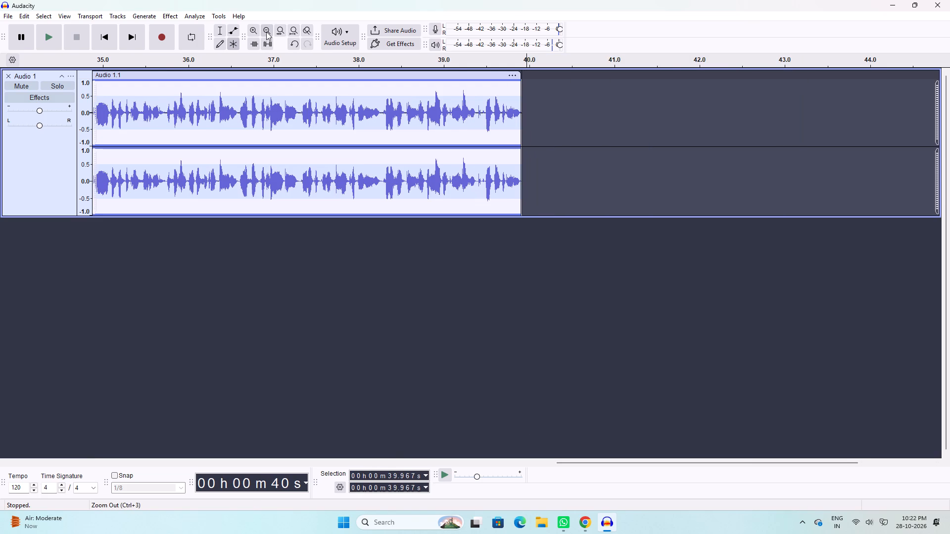
{"action": "left_click", "coordinate": [266, 32]}
{"action": "left_click_drag", "start_coordinate": [581, 463], "coordinate": [538, 465]}
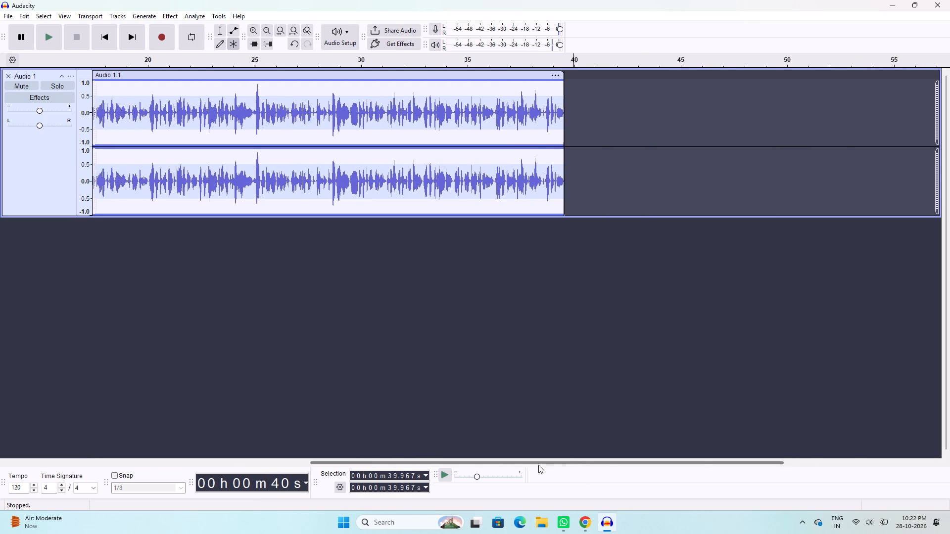
{"action": "left_click_drag", "start_coordinate": [538, 465], "coordinate": [299, 447]}
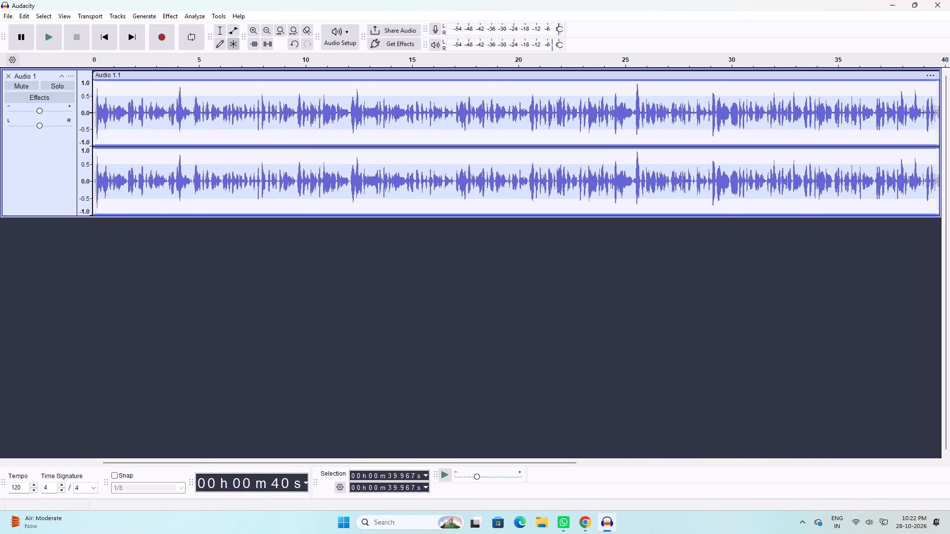
{"action": "double_click", "coordinate": [308, 122]}
{"action": "left_click", "coordinate": [194, 17]}
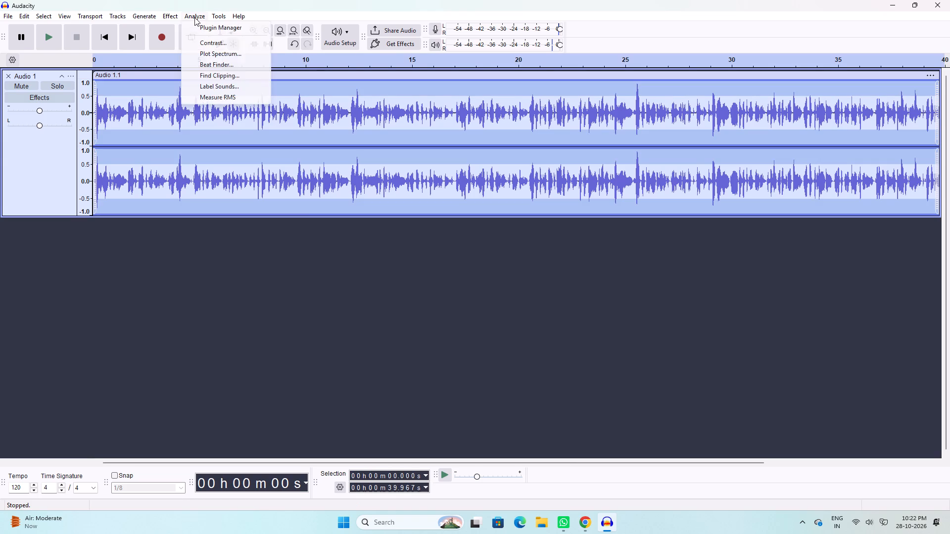
{"action": "double_click", "coordinate": [172, 17]}
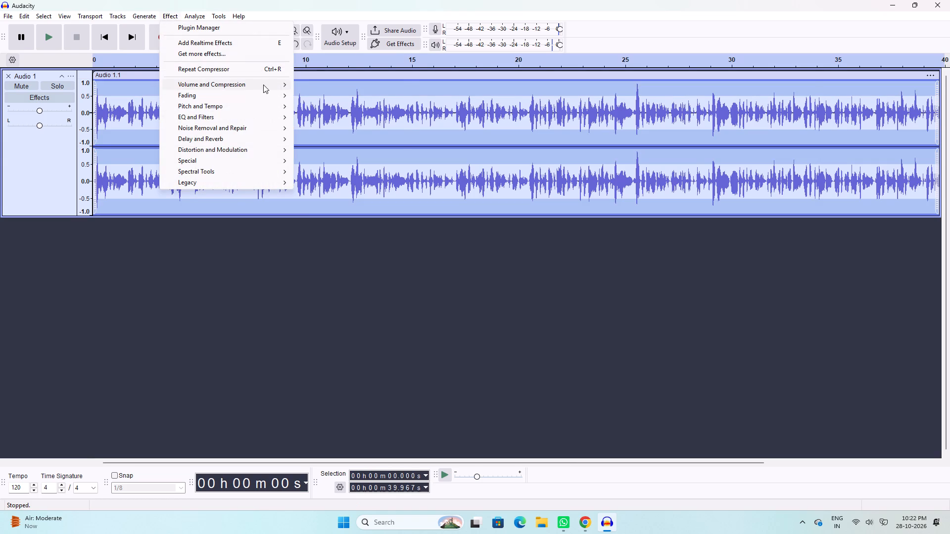
{"action": "left_click", "coordinate": [339, 139]}
{"action": "left_click", "coordinate": [516, 293]}
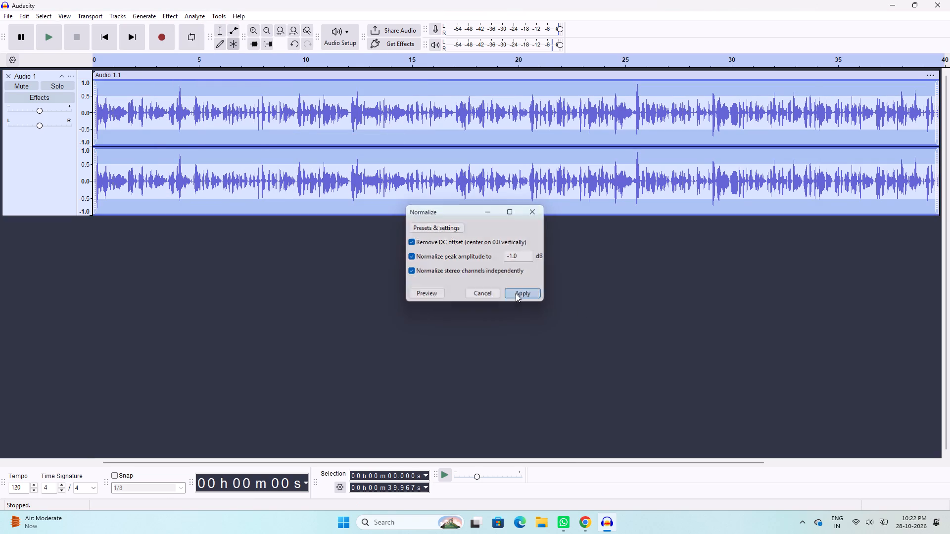
Compress the whole take with ratio 10.0, knee width 5.0 dB, make-up gain 0.0 dB, attack 30.0 ms and release 150.0 ms.
{"action": "left_click", "coordinate": [174, 16]}
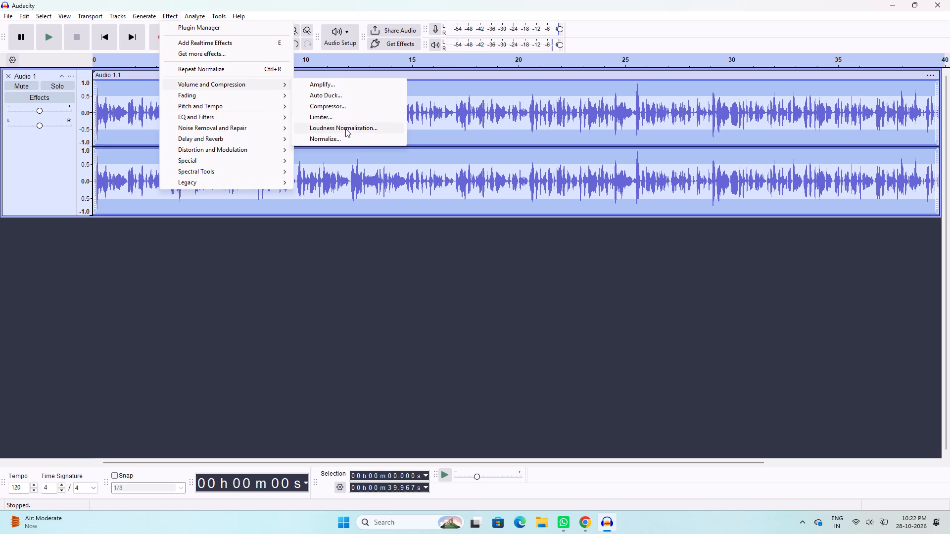
{"action": "left_click", "coordinate": [360, 108]}
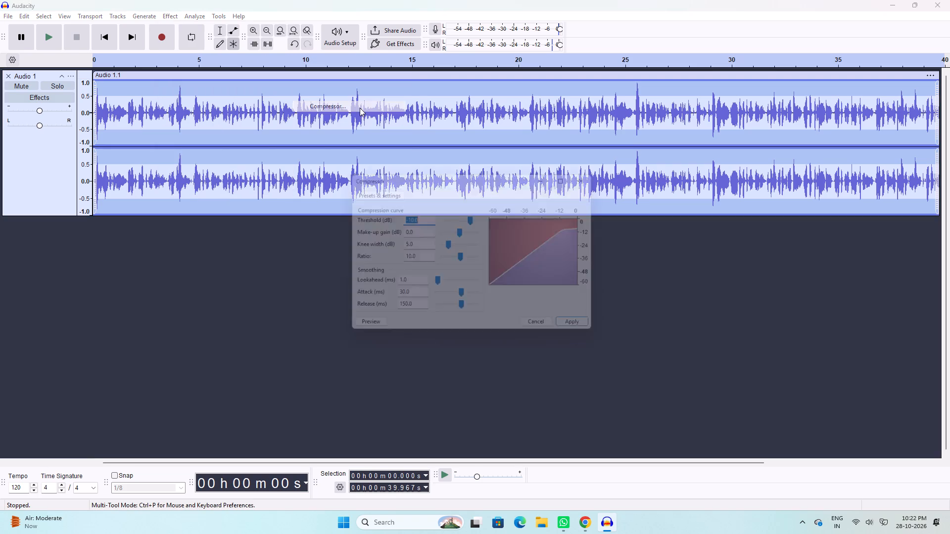
{"action": "left_click", "coordinate": [591, 331]}
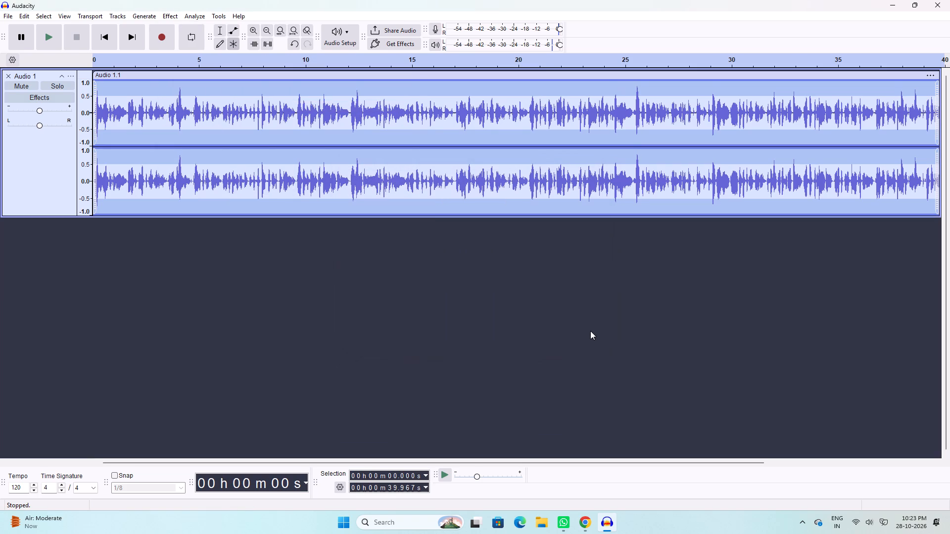
Play the compressed take through from the start, and replay it from the beginning to check the sound.
{"action": "key", "text": "space"}
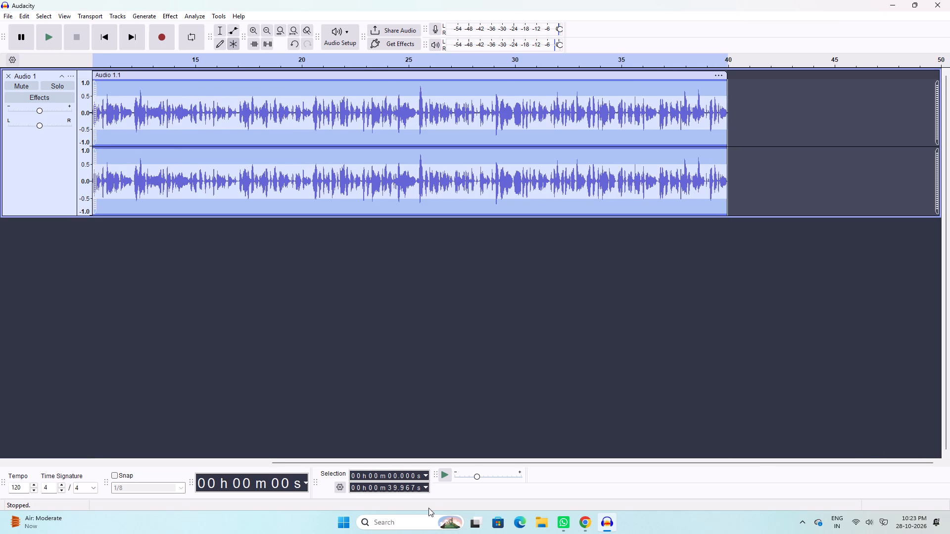
{"action": "left_click_drag", "start_coordinate": [462, 461], "coordinate": [240, 456]}
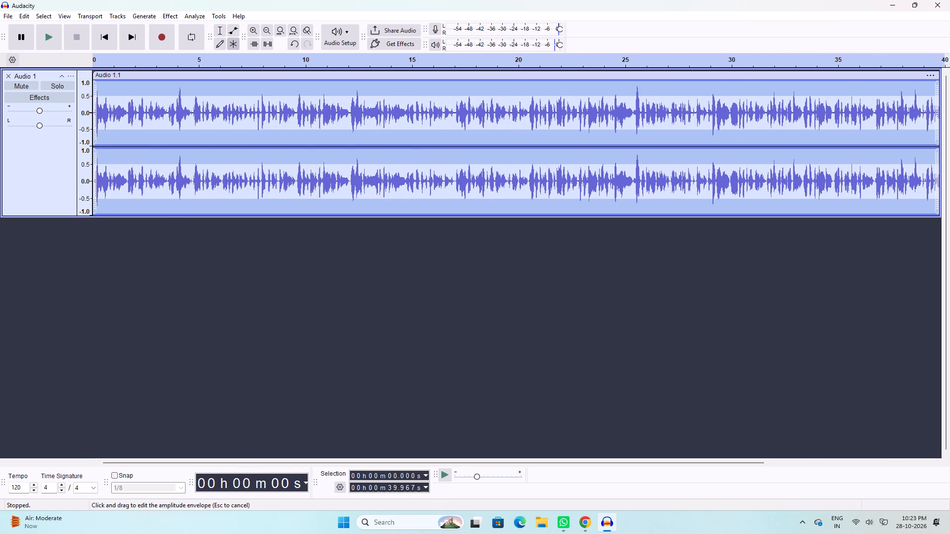
{"action": "key", "text": "space"}
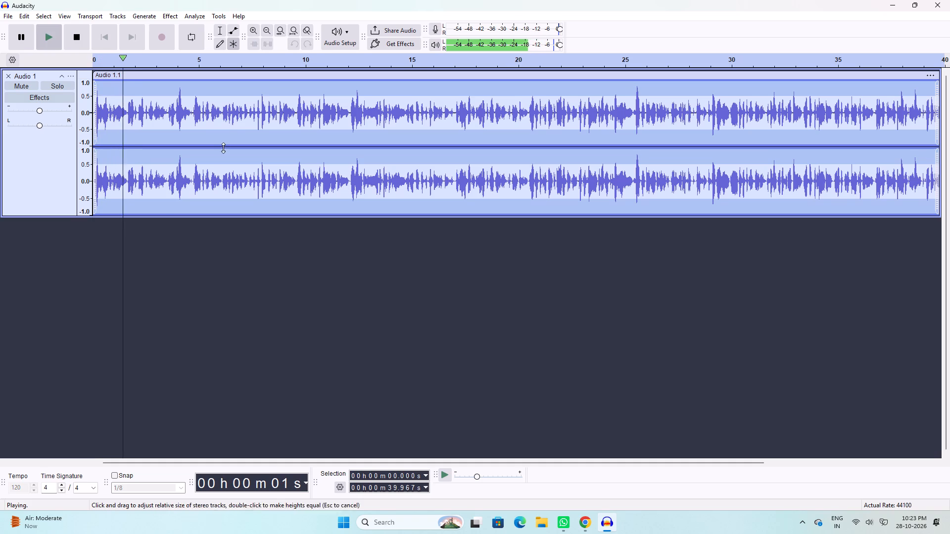
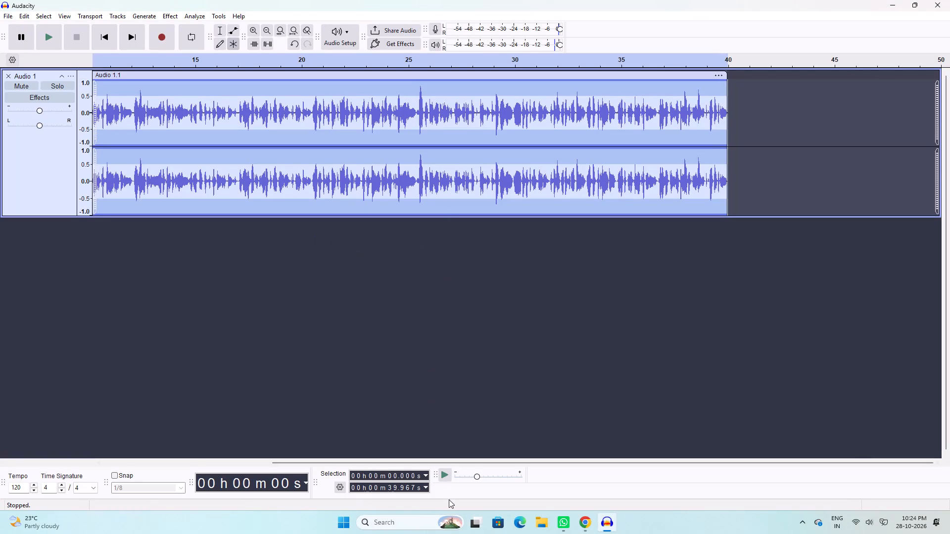
Spot-check the compressed take by playing its opening 0.6 s, a passage from about 7.45 s, and the selected whole take from the start.
{"action": "left_click_drag", "start_coordinate": [473, 462], "coordinate": [226, 449]}
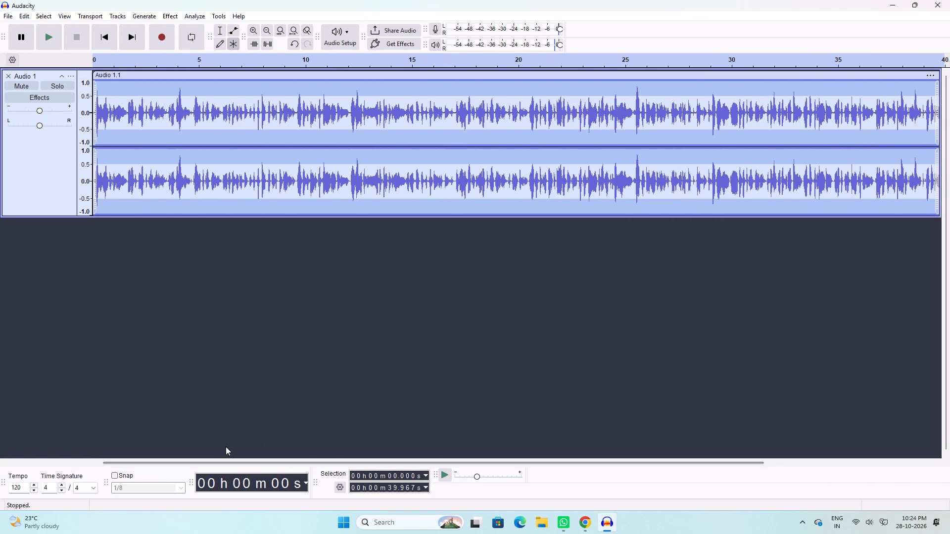
{"action": "left_click_drag", "start_coordinate": [105, 83], "coordinate": [103, 83]}
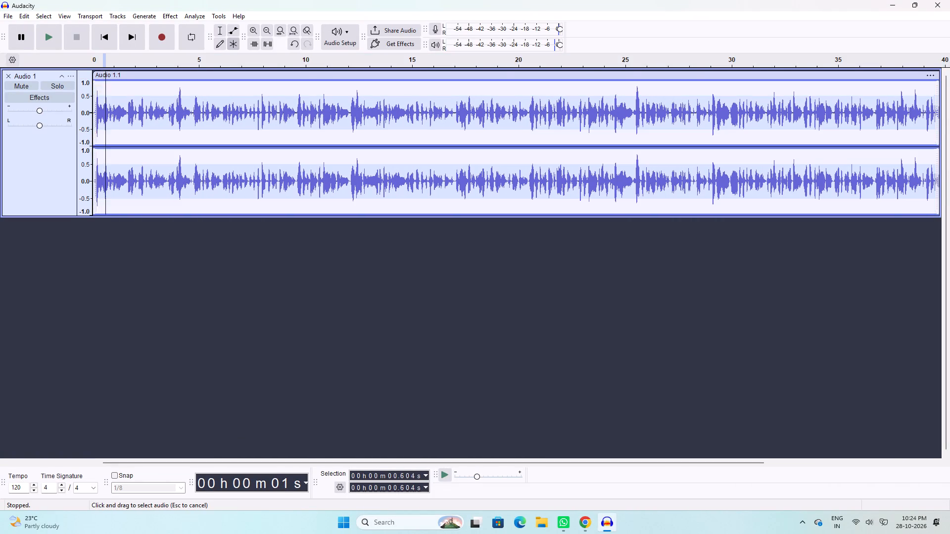
{"action": "left_click_drag", "start_coordinate": [103, 83], "coordinate": [73, 86]}
{"action": "left_click", "coordinate": [191, 310]}
{"action": "key", "text": "space"}
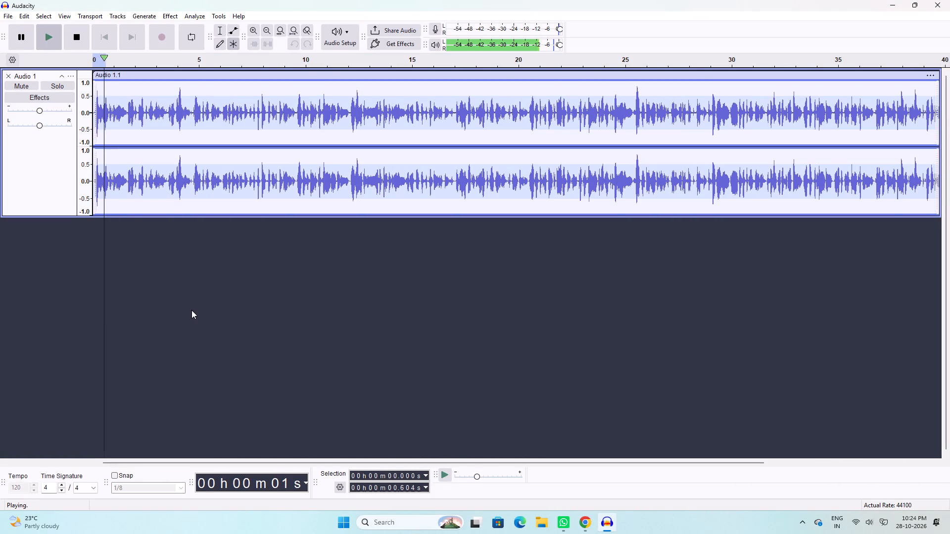
{"action": "key", "text": "space"}
{"action": "left_click", "coordinate": [204, 289]}
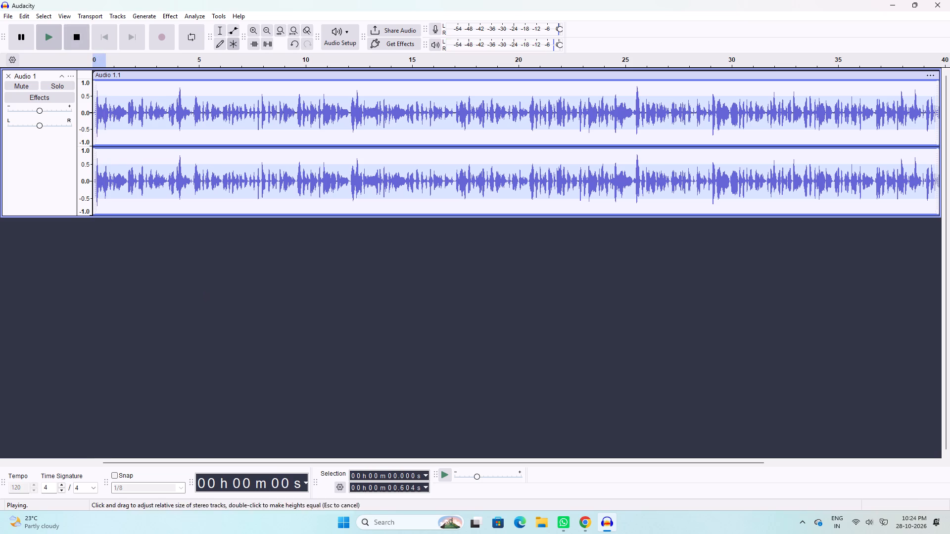
{"action": "left_click", "coordinate": [251, 94]}
{"action": "key", "text": "space"}
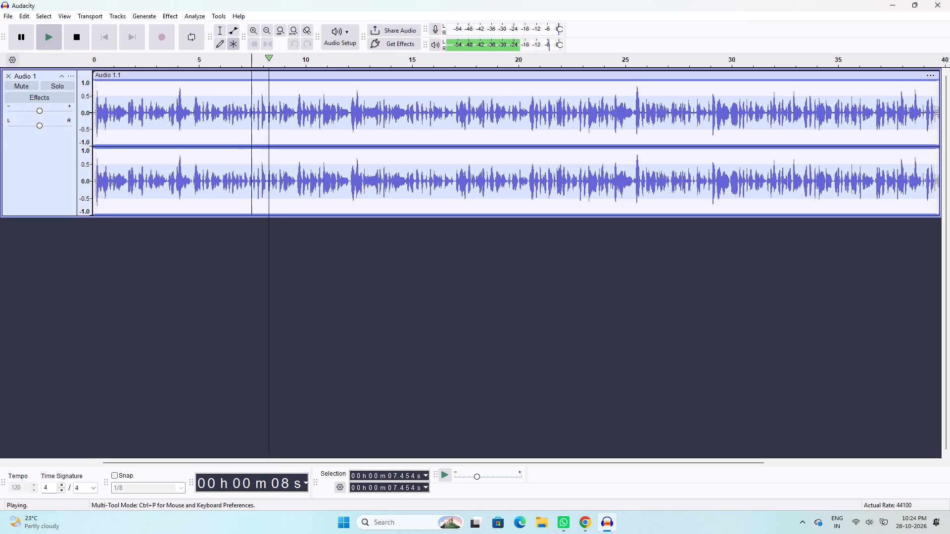
{"action": "left_click", "coordinate": [289, 278]}
{"action": "double_click", "coordinate": [396, 134]}
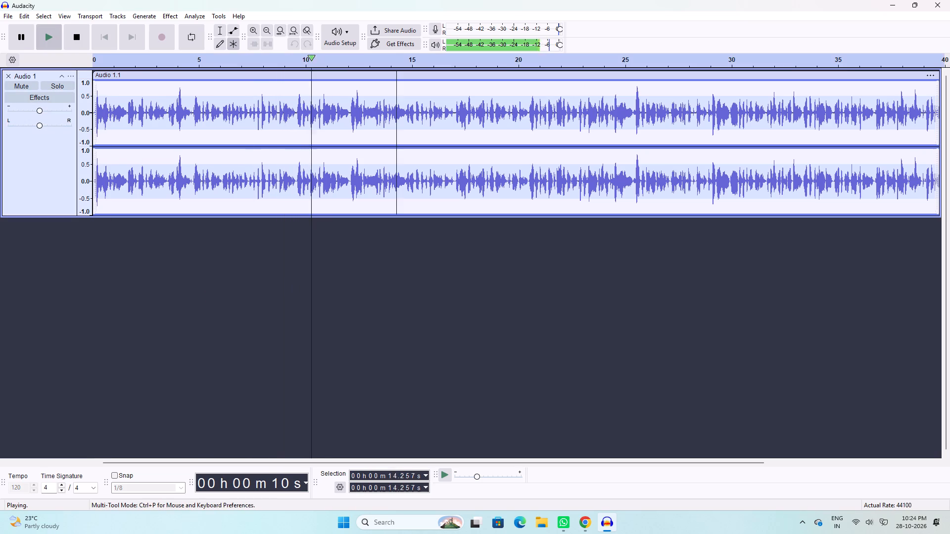
{"action": "key", "text": "space"}
{"action": "key", "text": "space"}
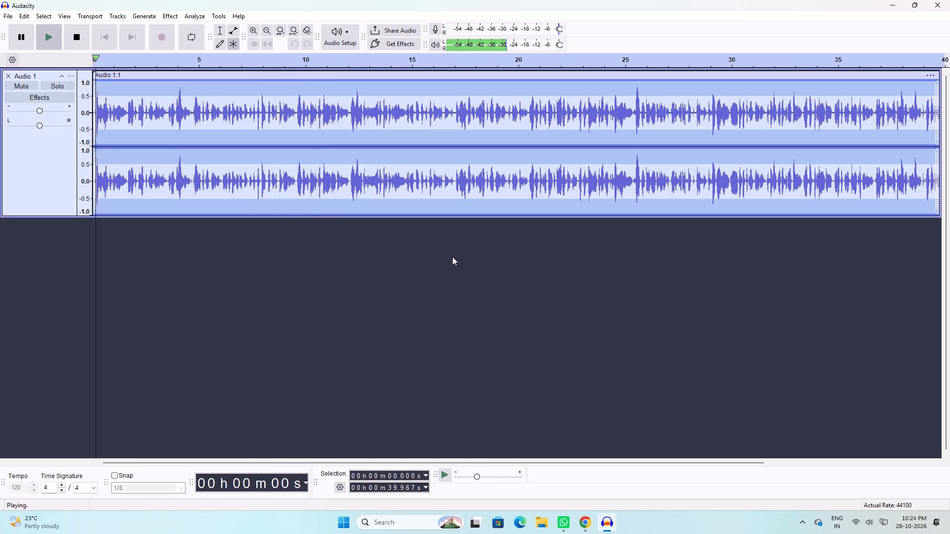
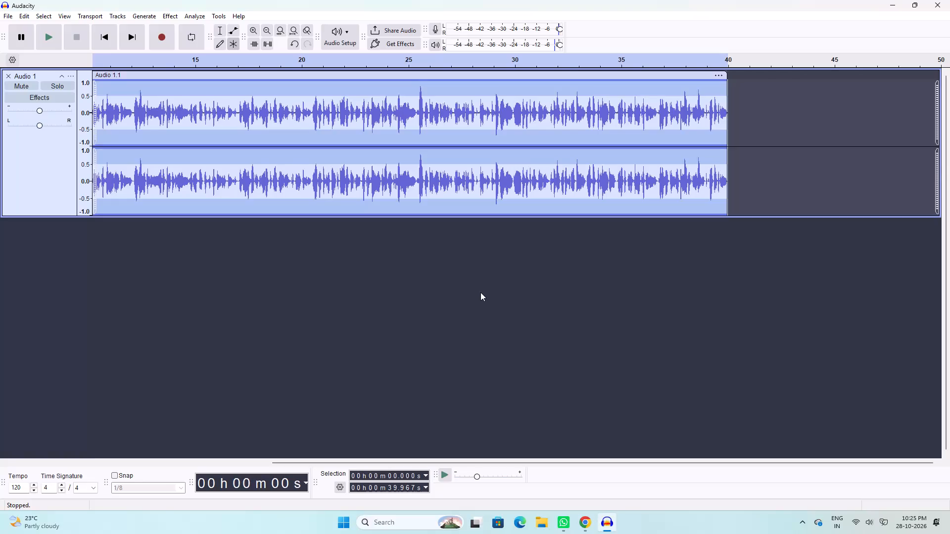
Play roughly the first 10 seconds of the compressed take from the start to check its level.
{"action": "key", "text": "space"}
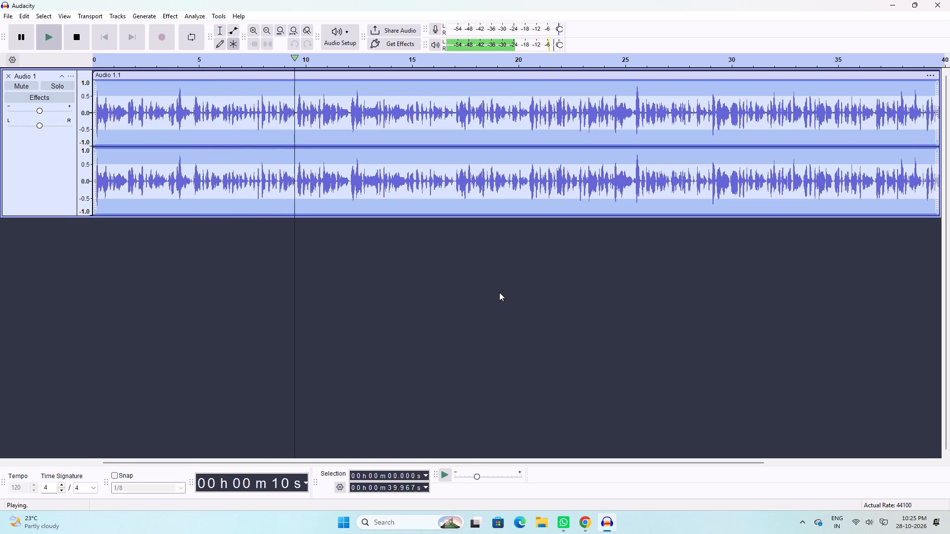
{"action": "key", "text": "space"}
Widen the playback level meter until its scale is marked in 3 dB steps.
{"action": "left_click_drag", "start_coordinate": [566, 41], "coordinate": [772, 48]}
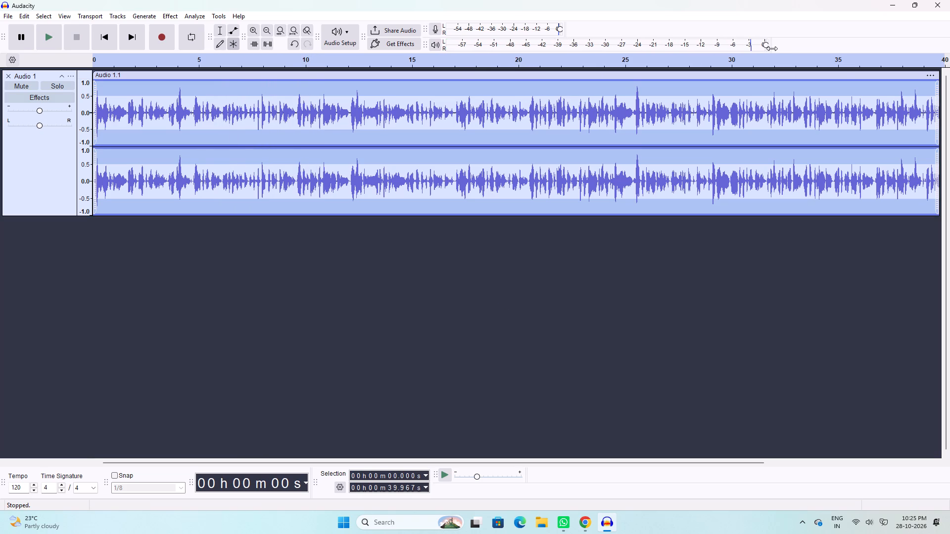
{"action": "left_click_drag", "start_coordinate": [772, 48], "coordinate": [788, 51]}
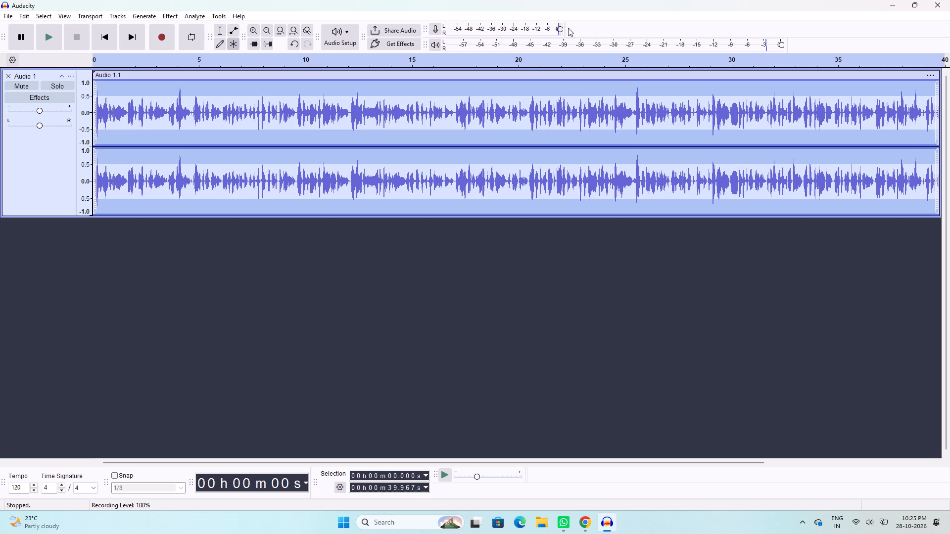
{"action": "left_click", "coordinate": [566, 26]}
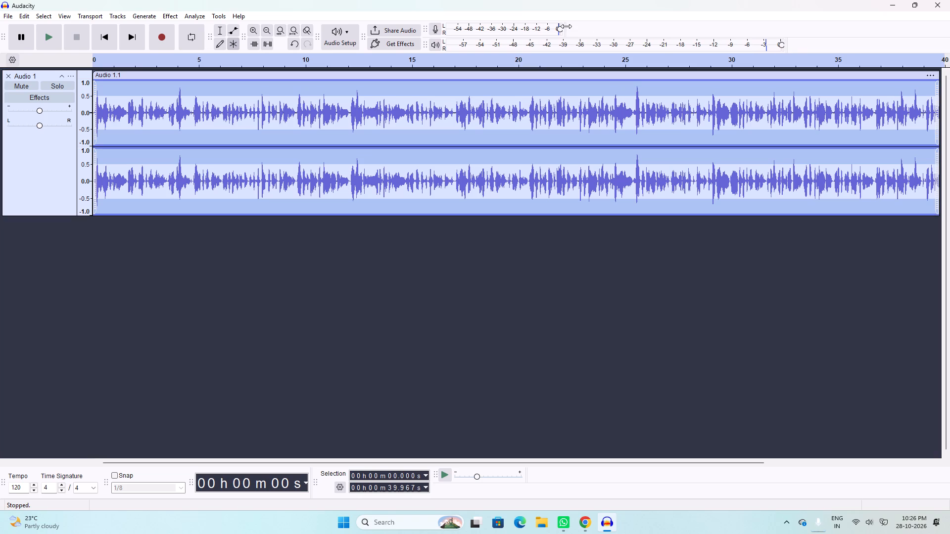
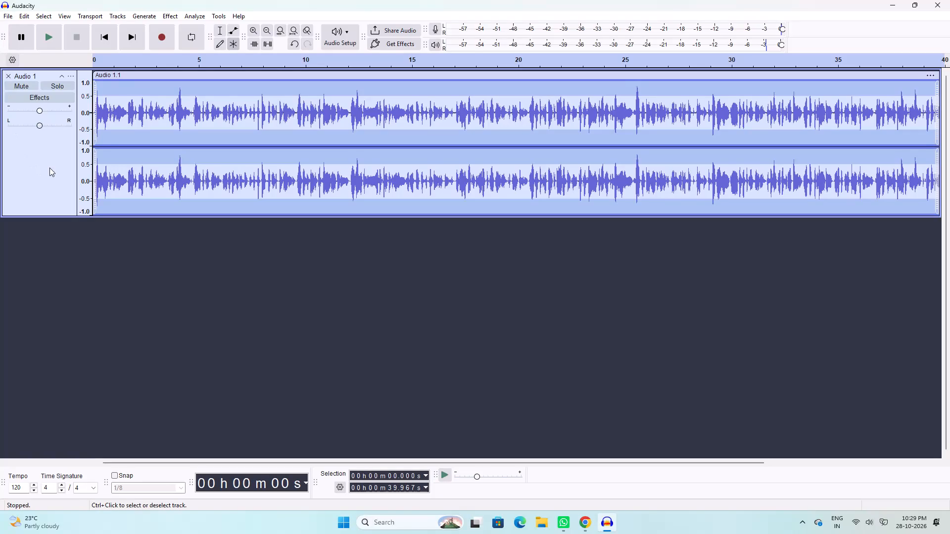
Start saving the project to the computer as an AUP3 file and browse to the Workspace (D:) drive.
{"action": "key", "text": "ctrl+s"}
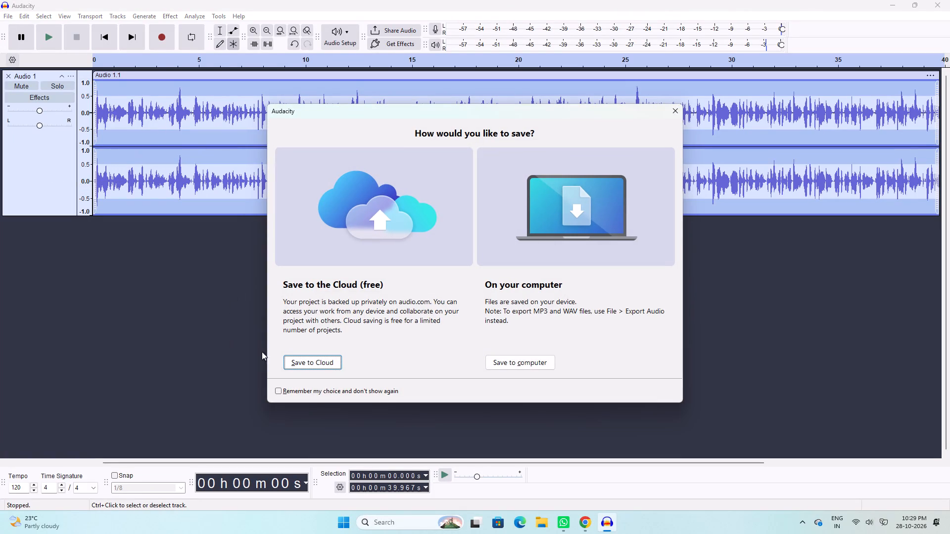
{"action": "left_click", "coordinate": [518, 362]}
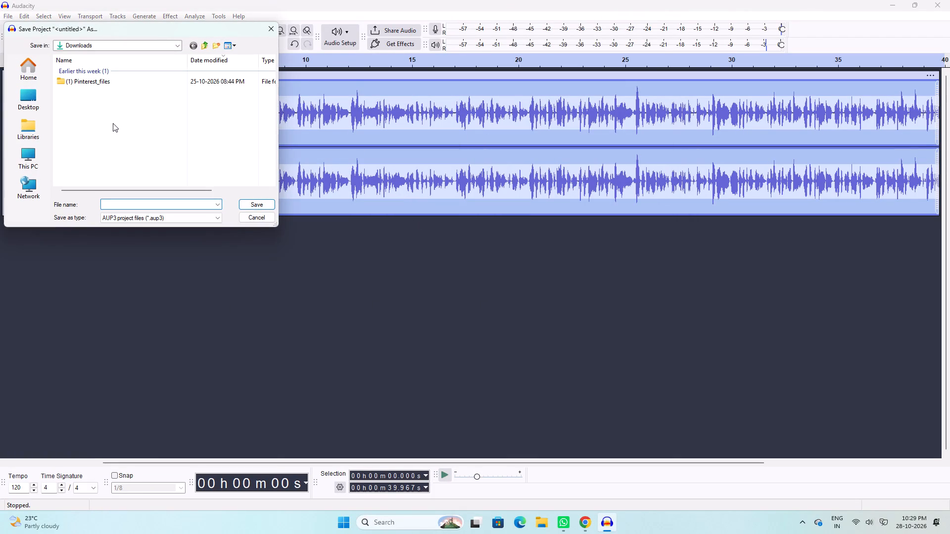
{"action": "left_click", "coordinate": [98, 105]}
{"action": "scroll", "coordinate": [27, 156], "scroll_direction": "down", "scroll_amount": 1}
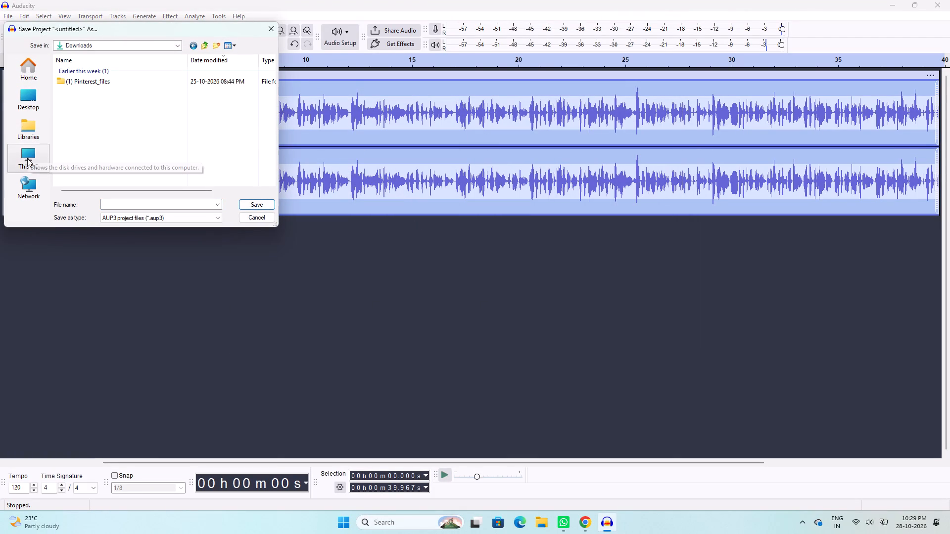
{"action": "scroll", "coordinate": [27, 158], "scroll_direction": "down", "scroll_amount": 1}
{"action": "left_click", "coordinate": [26, 90]}
{"action": "left_click", "coordinate": [26, 162]}
{"action": "scroll", "coordinate": [129, 130], "scroll_direction": "down", "scroll_amount": 1}
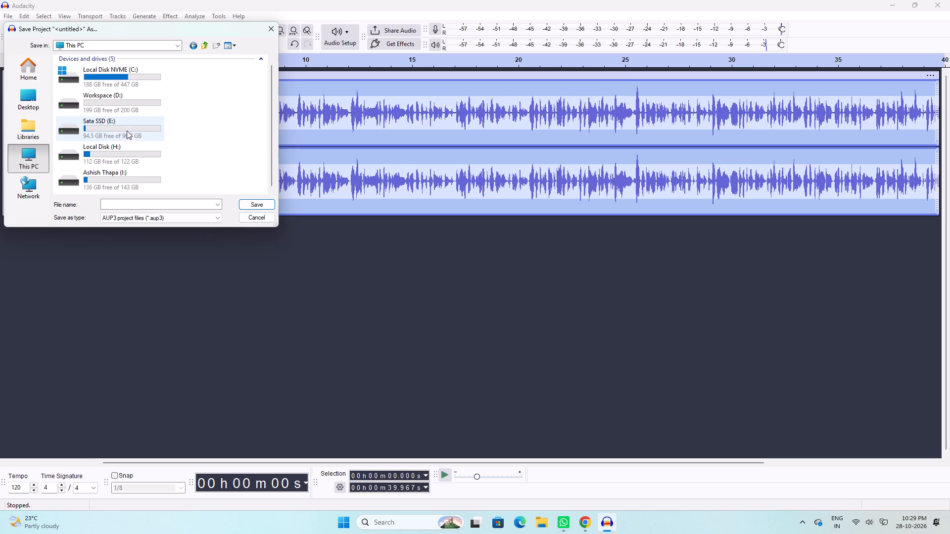
{"action": "double_click", "coordinate": [114, 104]}
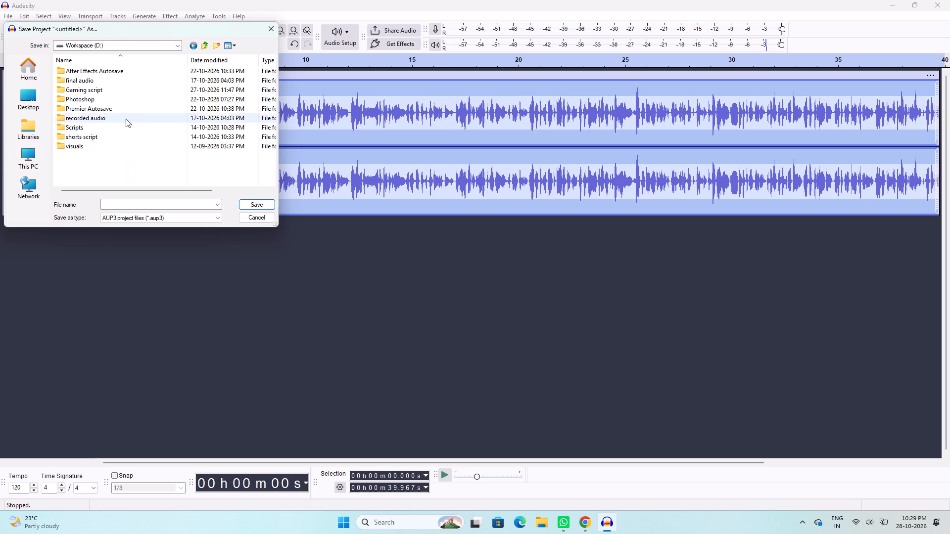
In the project save dialog, create a folder named "Gaming voiceover" on Workspace (D:).
{"action": "left_click", "coordinate": [113, 162]}
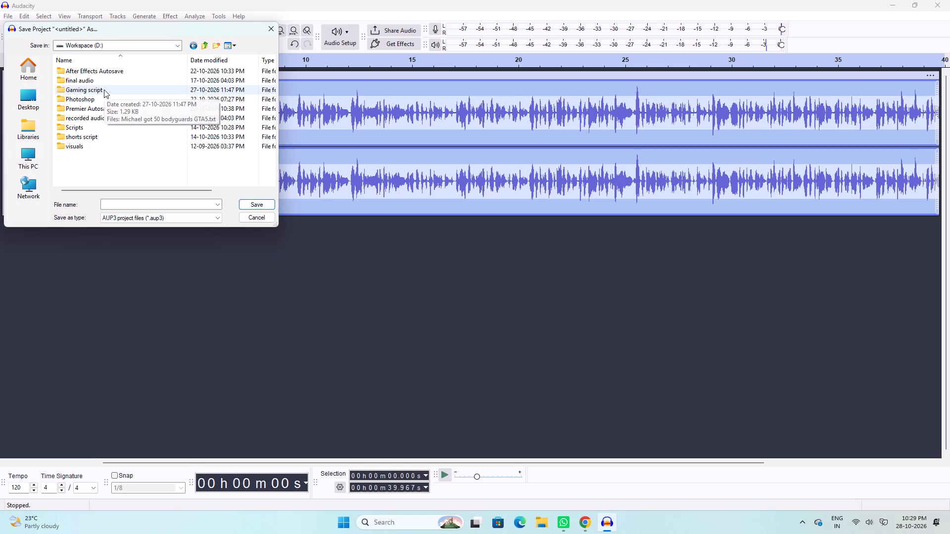
{"action": "right_click", "coordinate": [91, 163]}
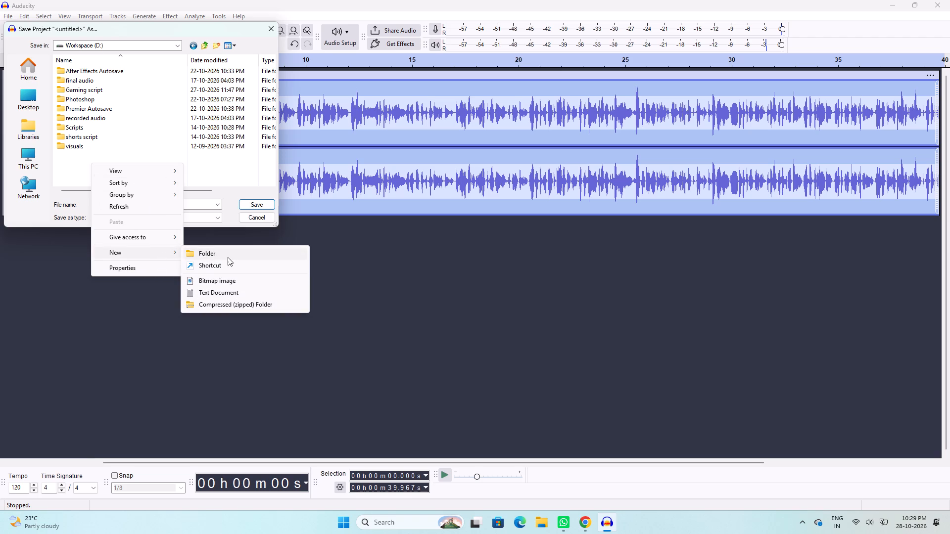
{"action": "left_click", "coordinate": [231, 257]}
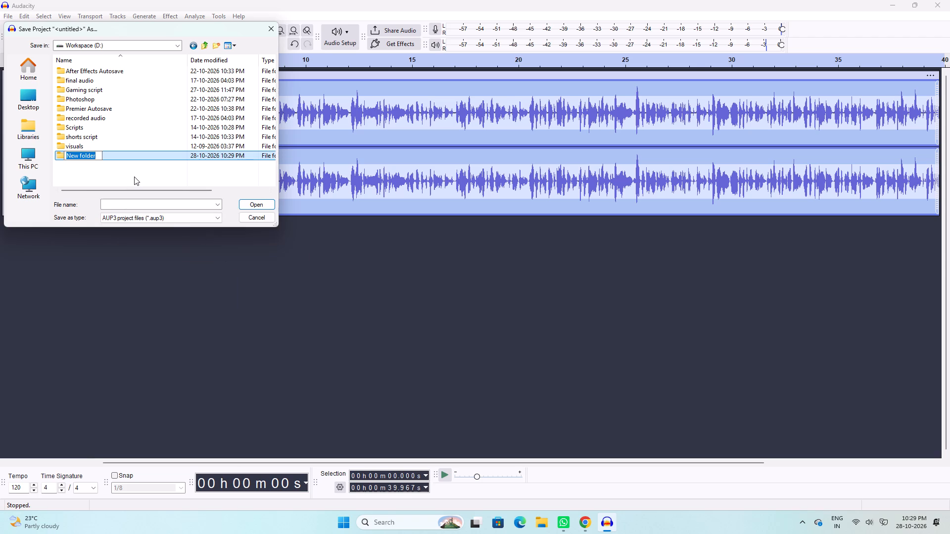
{"action": "key", "text": "shift+g"}
{"action": "type", "text": "aming vi"}
{"action": "key", "text": "BackSpace"}
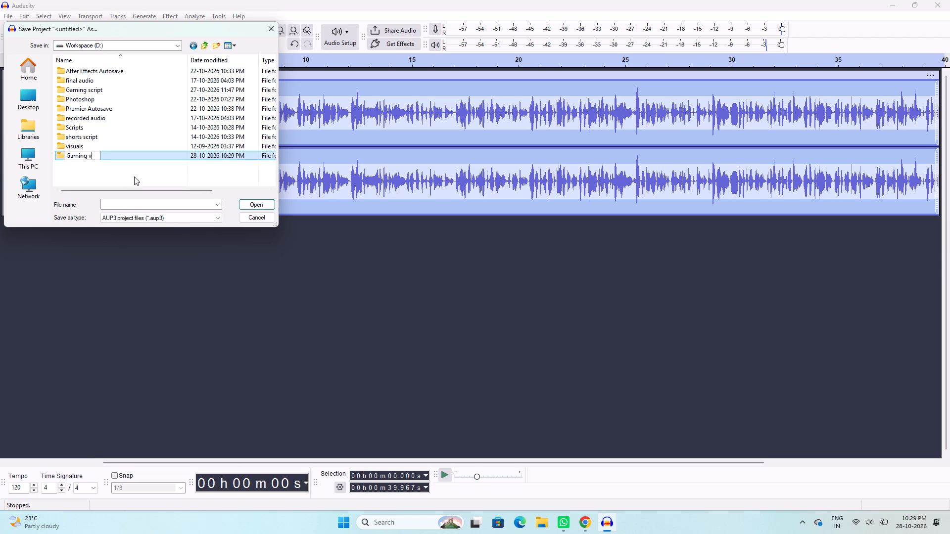
{"action": "type", "text": "oice over"}
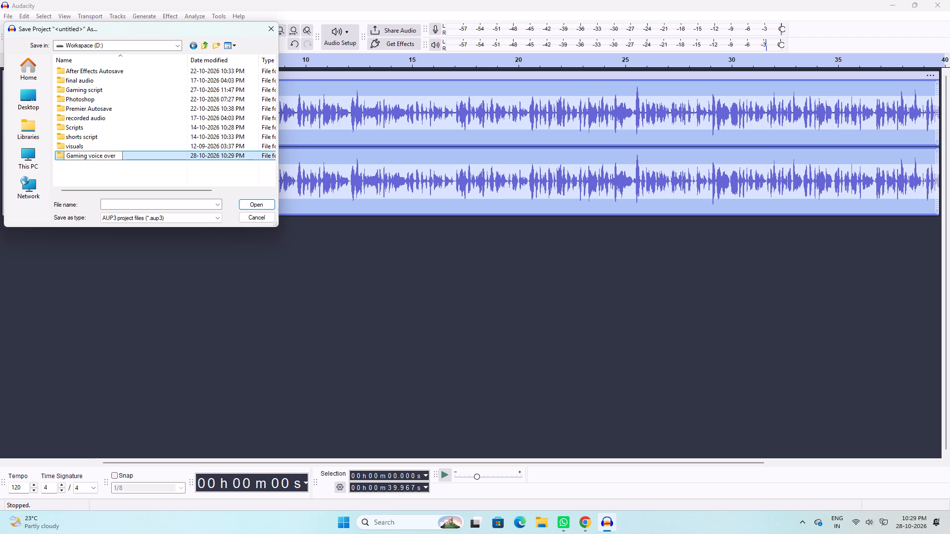
{"action": "left_click", "coordinate": [104, 156]}
{"action": "key", "text": "BackSpace"}
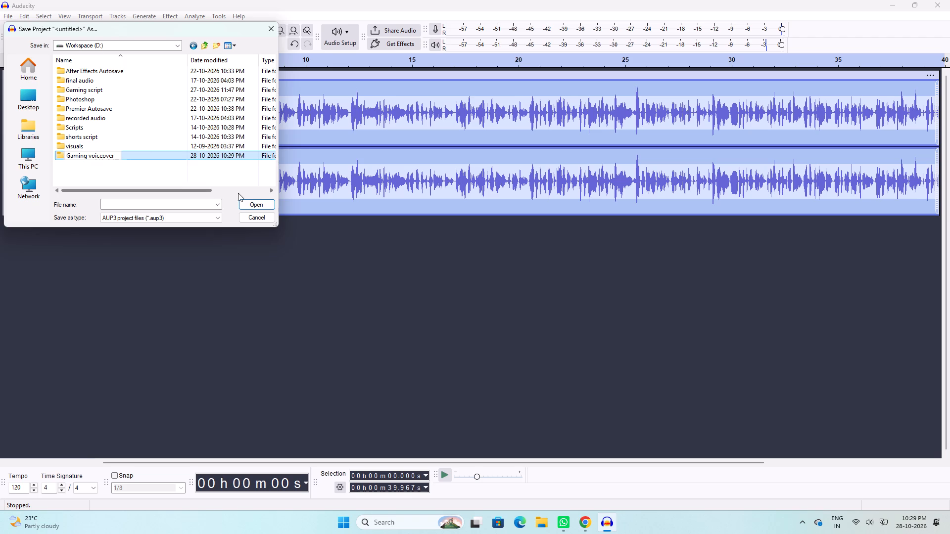
{"action": "left_click", "coordinate": [154, 175]}
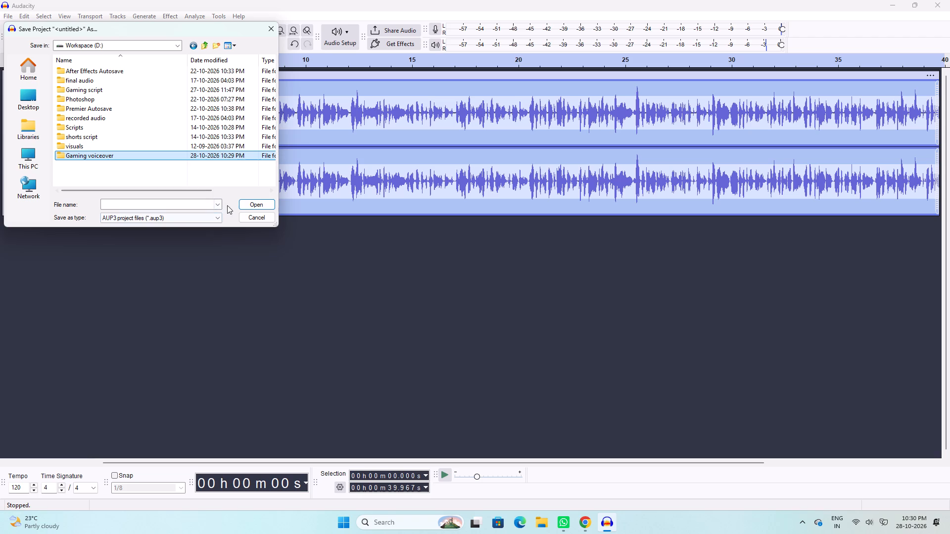
Save the project as "50 bodyguards" in the Gaming voiceover folder, in AUP3 format.
{"action": "double_click", "coordinate": [107, 156]}
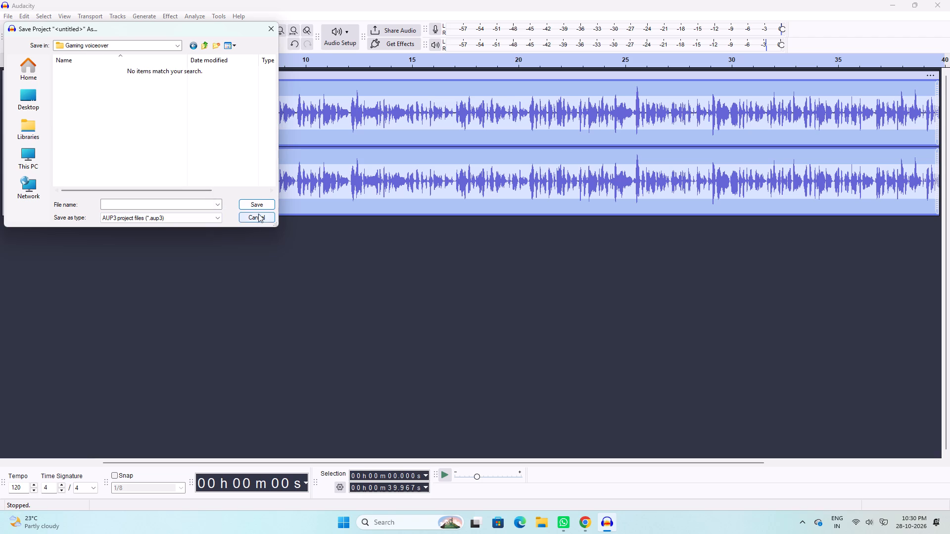
{"action": "left_click", "coordinate": [254, 206]}
{"action": "left_click", "coordinate": [253, 204]}
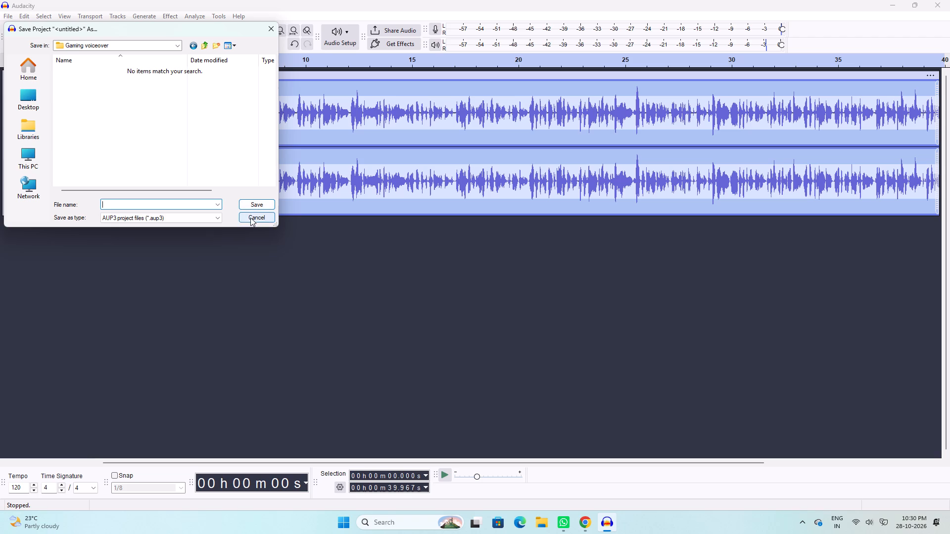
{"action": "left_click", "coordinate": [188, 44]}
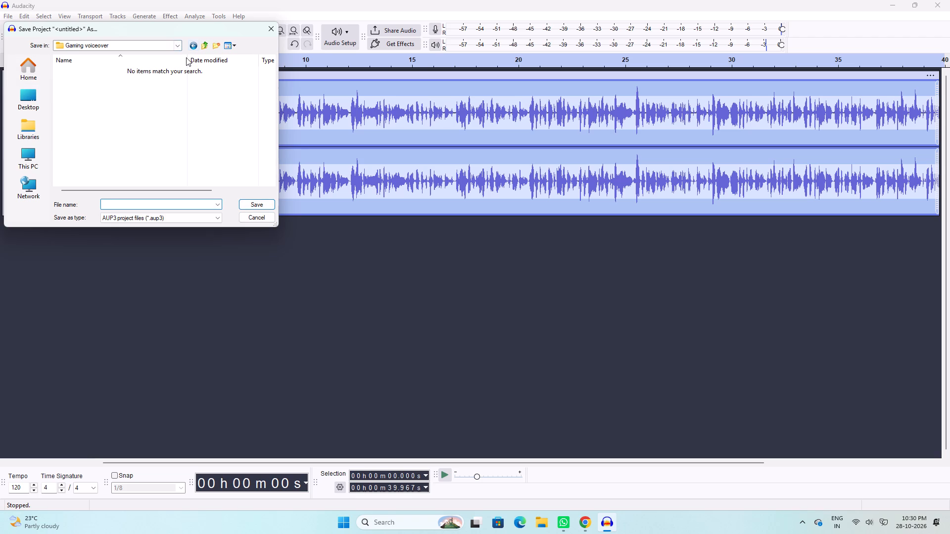
{"action": "left_click", "coordinate": [190, 46]}
{"action": "left_click", "coordinate": [192, 46]}
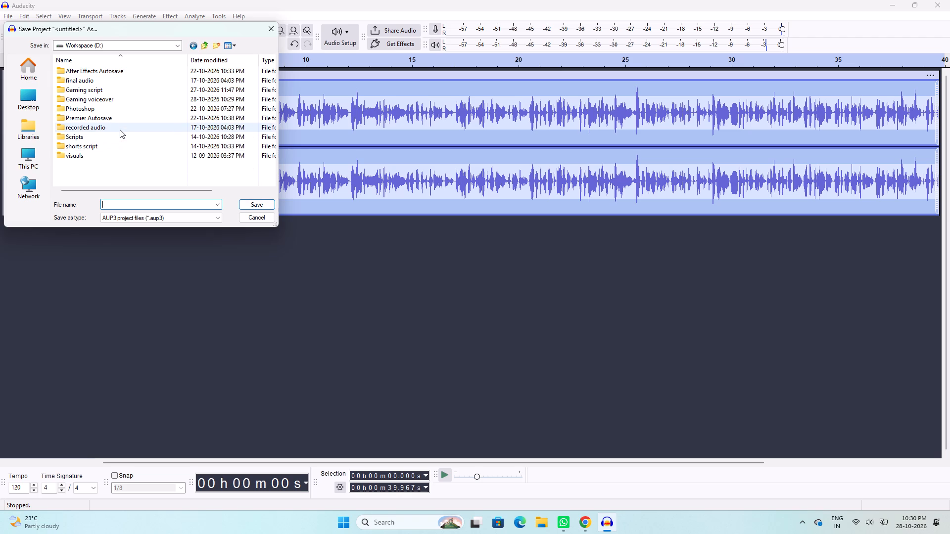
{"action": "left_click", "coordinate": [120, 90]}
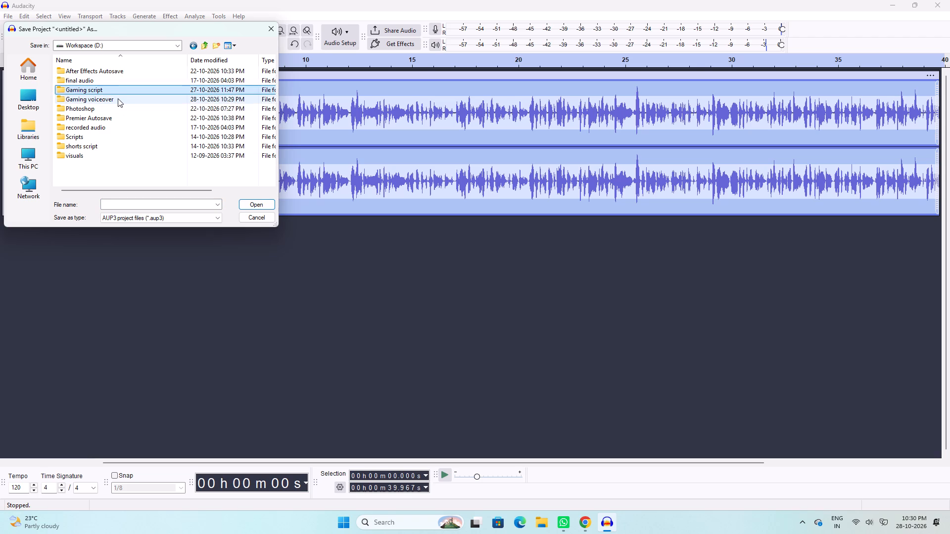
{"action": "left_click", "coordinate": [118, 98]}
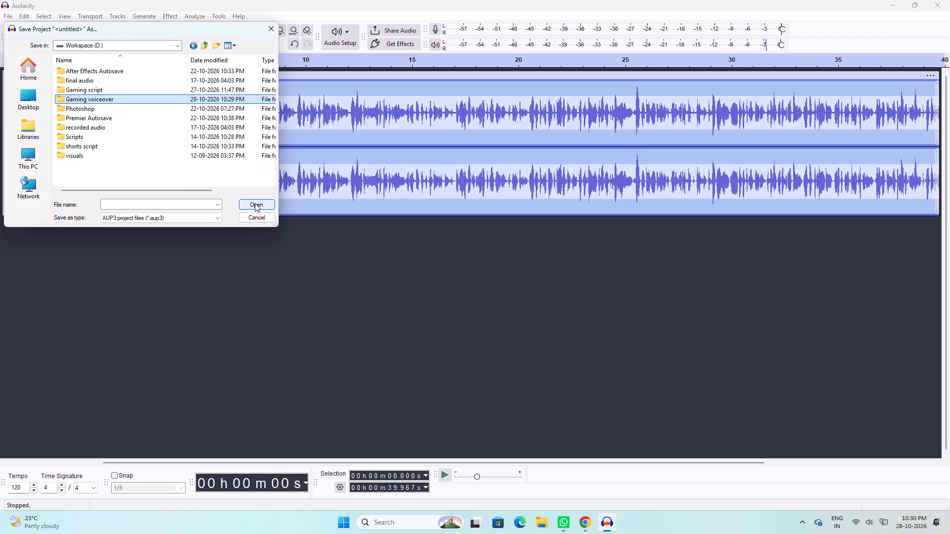
{"action": "left_click", "coordinate": [255, 203]}
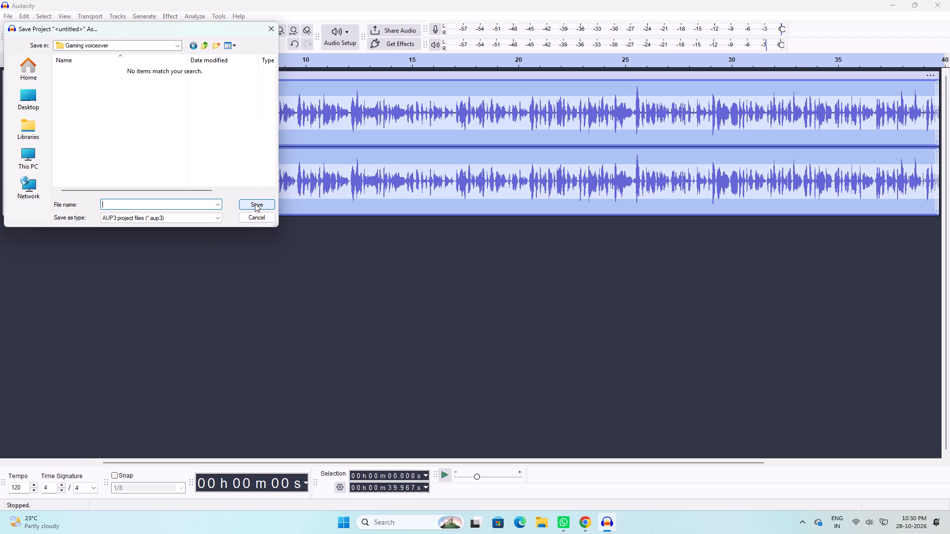
{"action": "left_click", "coordinate": [255, 203]}
{"action": "triple_click", "coordinate": [255, 203]}
{"action": "type", "text": "50 bodyga"}
{"action": "key", "text": "BackSpace"}
{"action": "type", "text": "uards"}
{"action": "key", "text": "Return"}
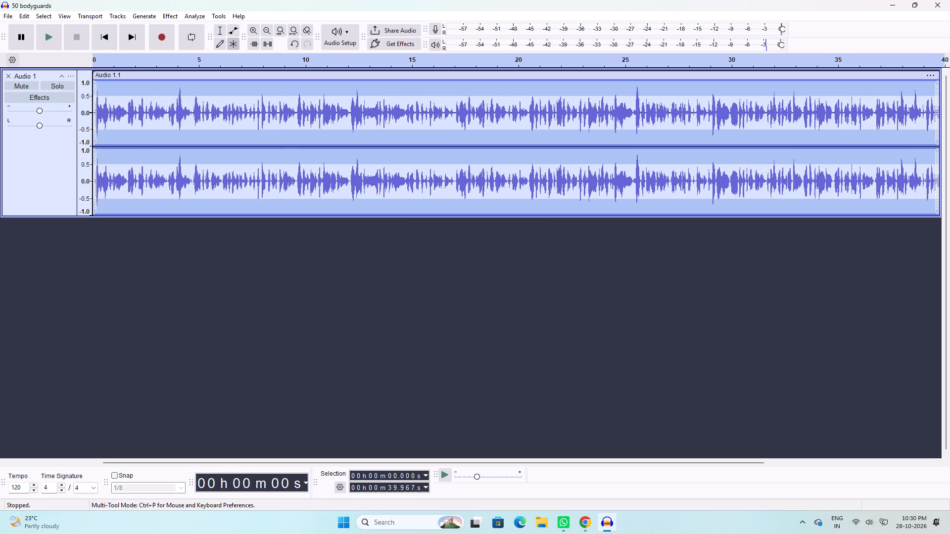
Play the saved take from the start, stop it, and replay the whole recording through to its end.
{"action": "key", "text": "space"}
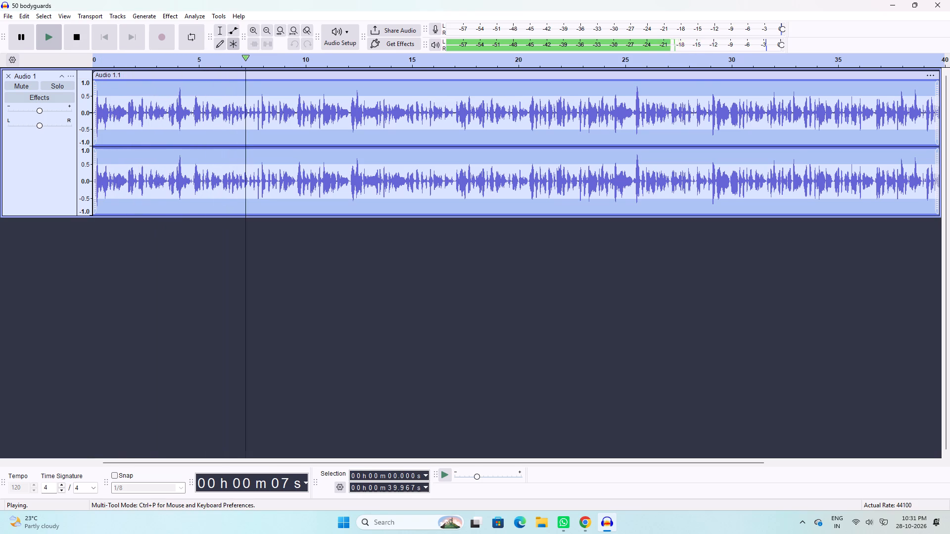
{"action": "key", "text": "space"}
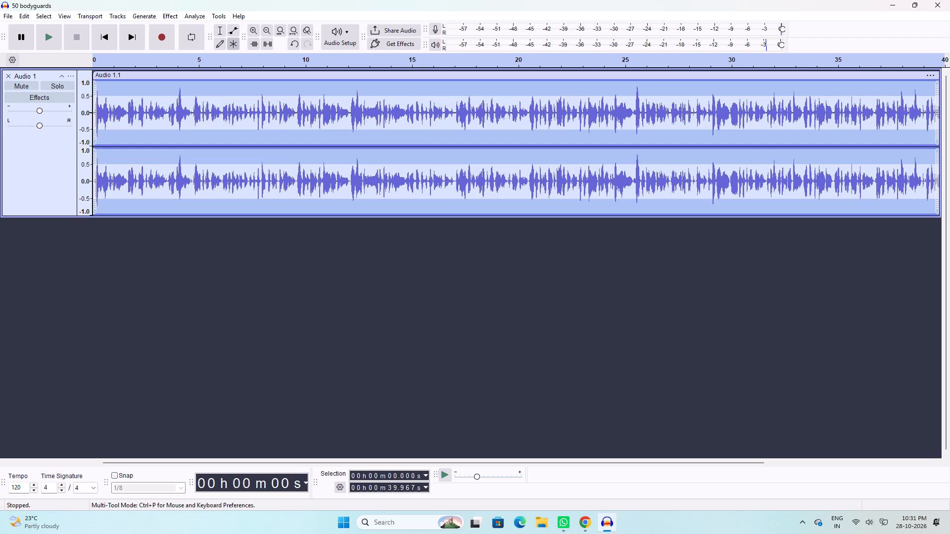
{"action": "key", "text": "space"}
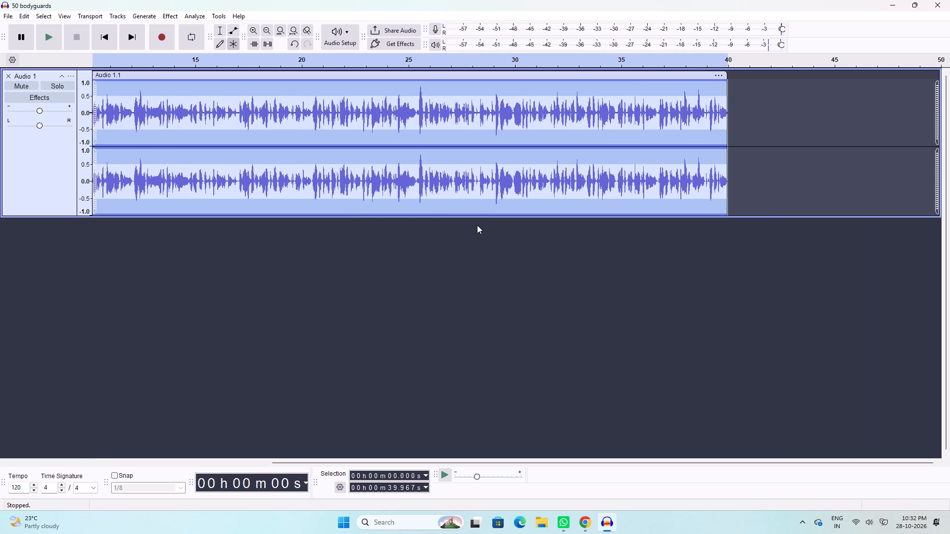
Clear the audio selection and close the 50 bodyguards project window.
{"action": "left_click", "coordinate": [477, 225]}
{"action": "left_click", "coordinate": [942, 4]}
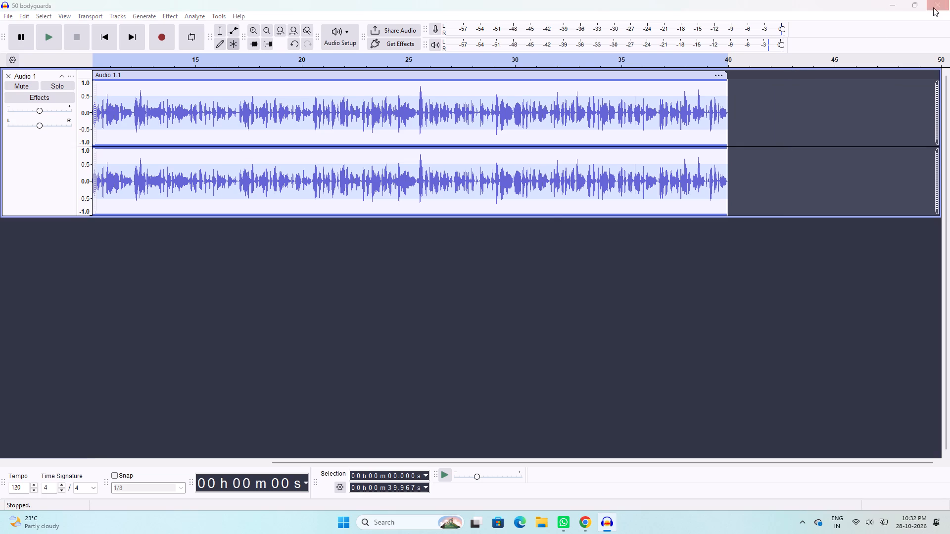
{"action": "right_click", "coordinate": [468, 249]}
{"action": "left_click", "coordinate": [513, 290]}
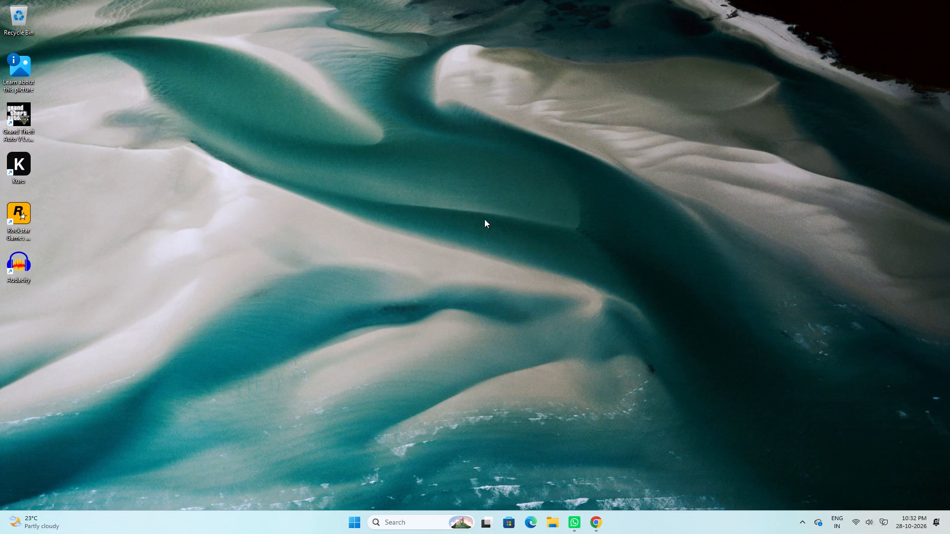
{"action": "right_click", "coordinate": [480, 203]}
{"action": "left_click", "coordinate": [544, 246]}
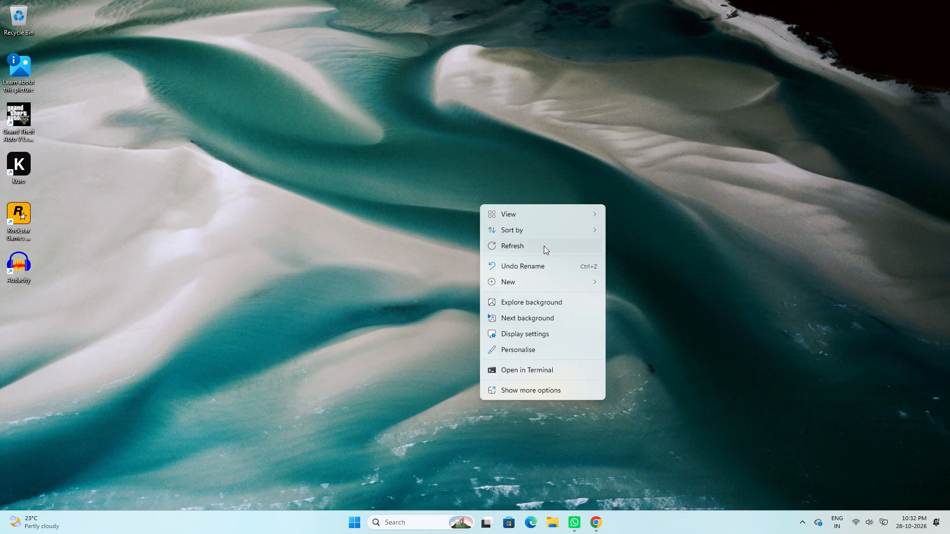